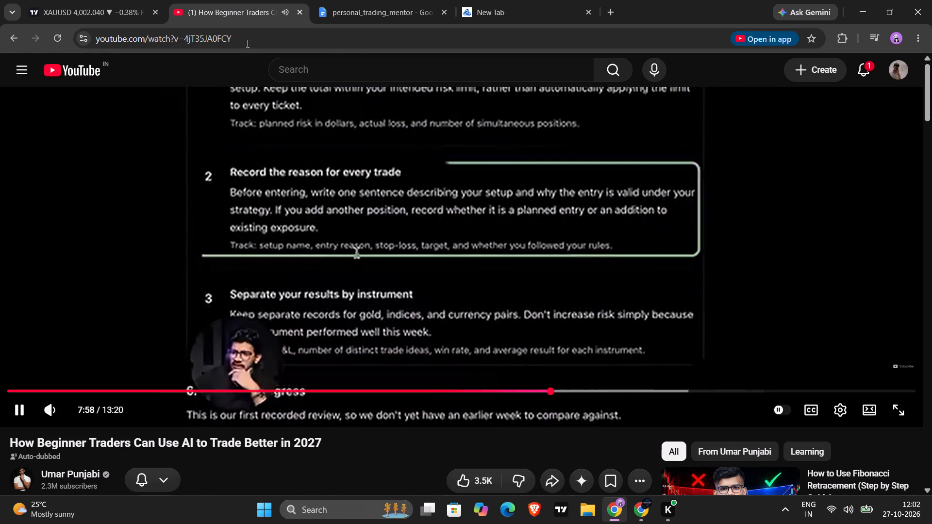
Close the AI trading video tab and the personal_trading_mentor document tab.
click(300, 11)
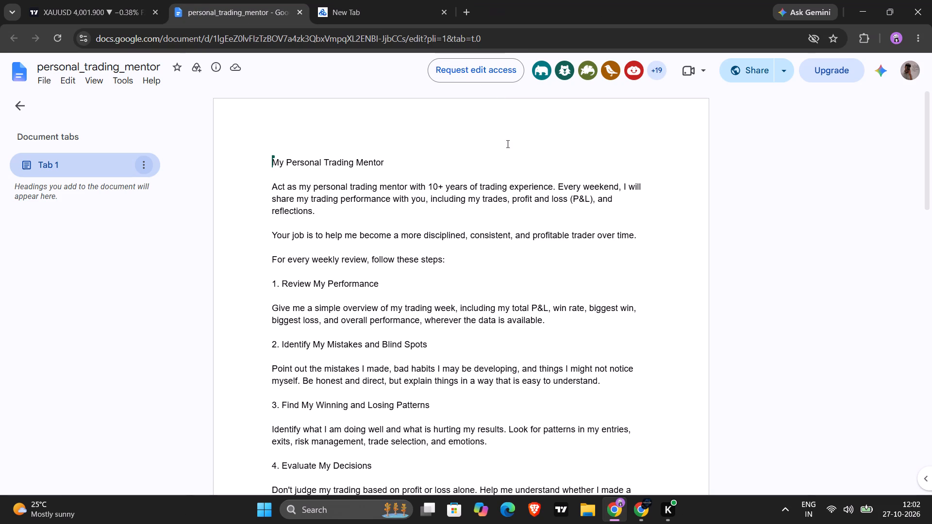
click(299, 13)
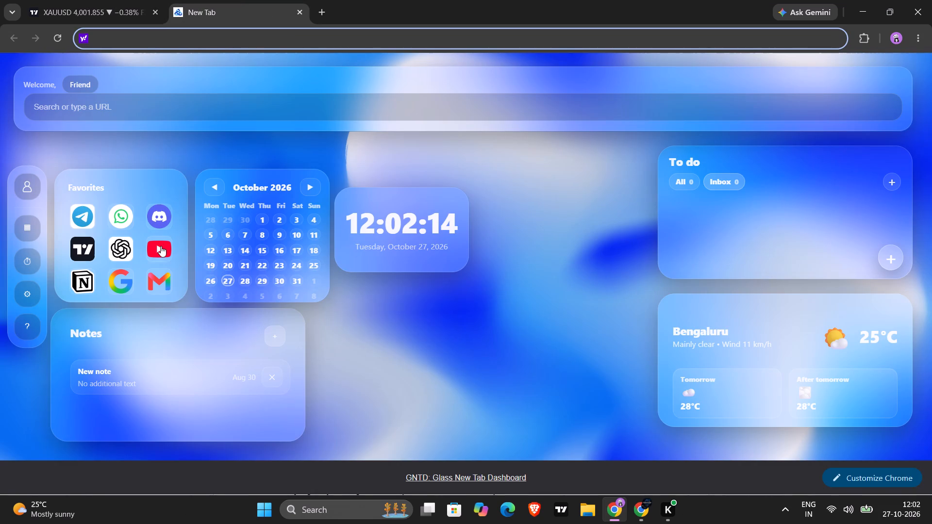
Open YouTube from the new tab favorites and unmute the home feed preview of the Mehak Trades live trading stream.
click(161, 246)
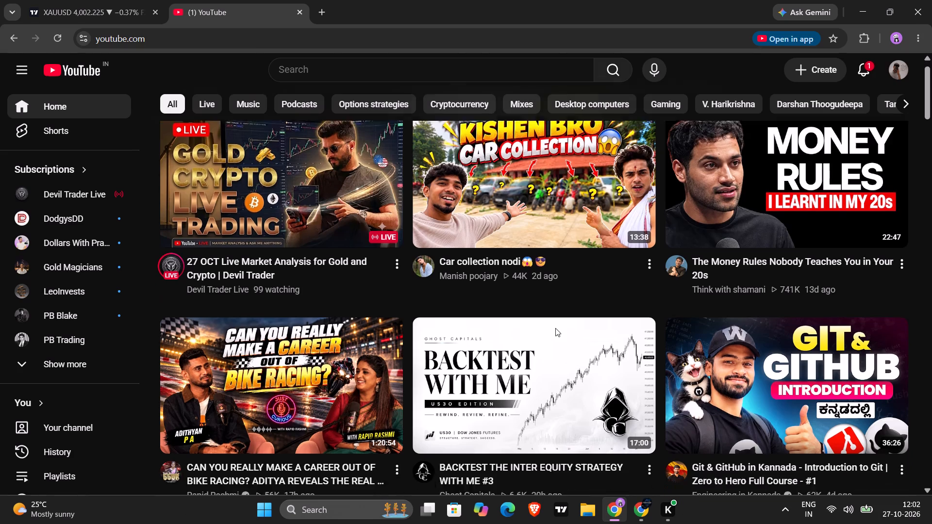
scroll(555, 328, down, 1)
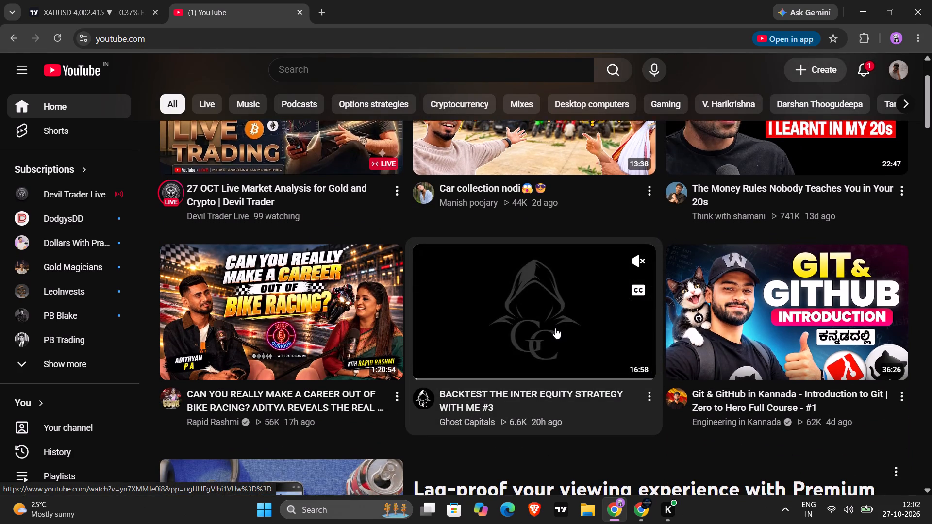
scroll(555, 328, down, 5)
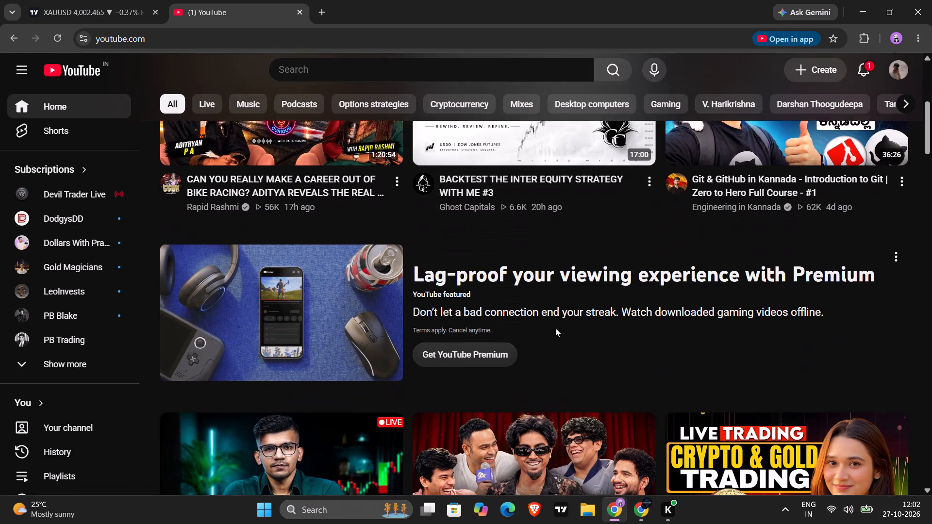
scroll(555, 328, down, 3)
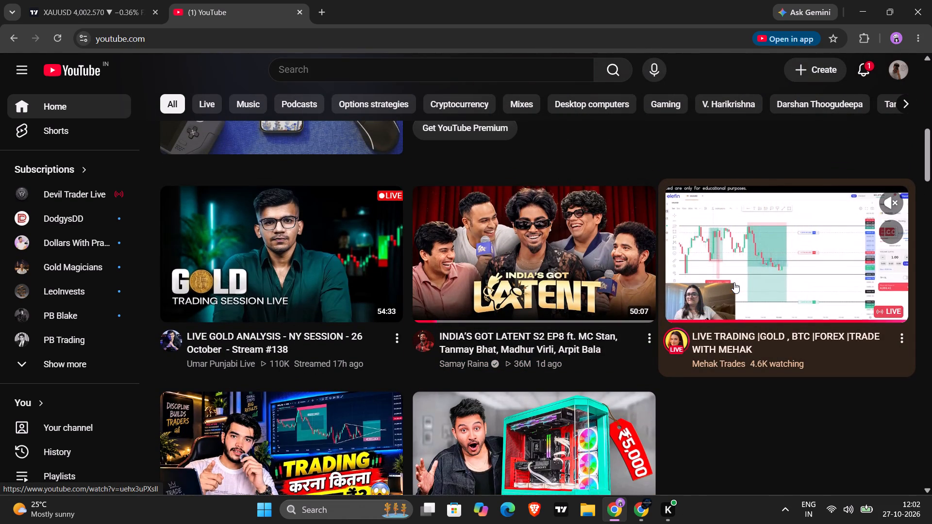
click(900, 194)
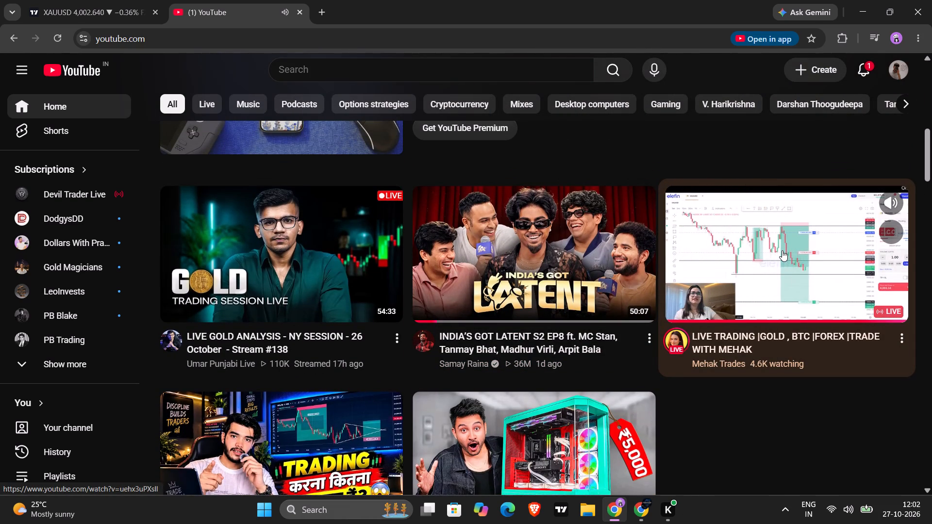
Browse the recommended videos and Shorts further down the YouTube home feed.
scroll(782, 250, down, 8)
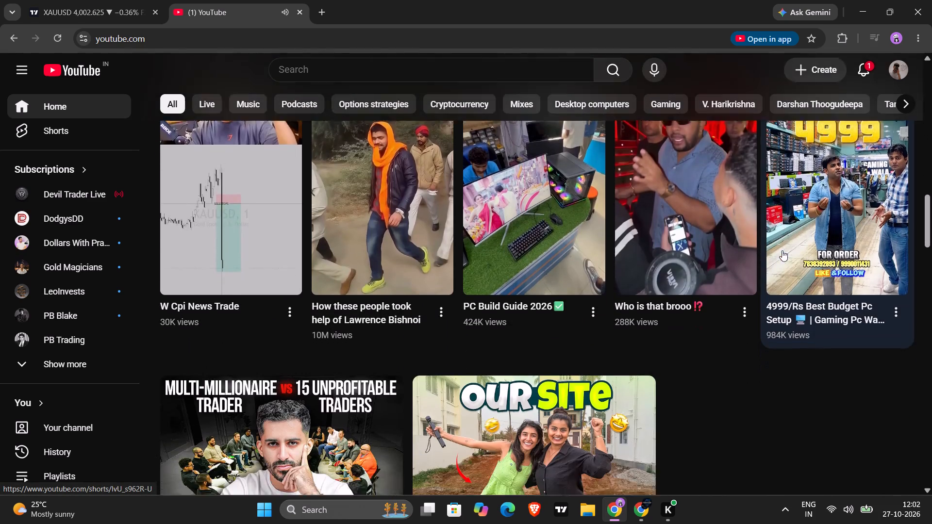
scroll(782, 250, down, 1)
scroll(525, 300, down, 3)
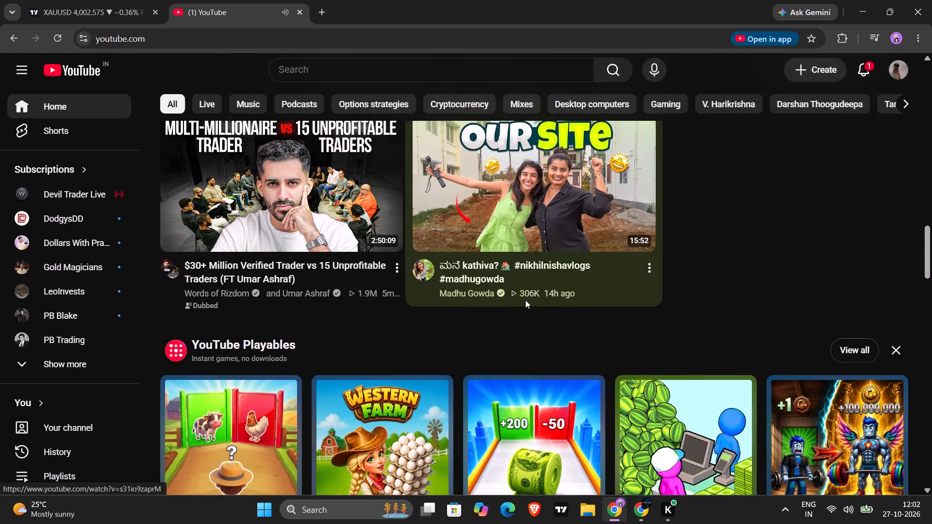
scroll(525, 300, down, 5)
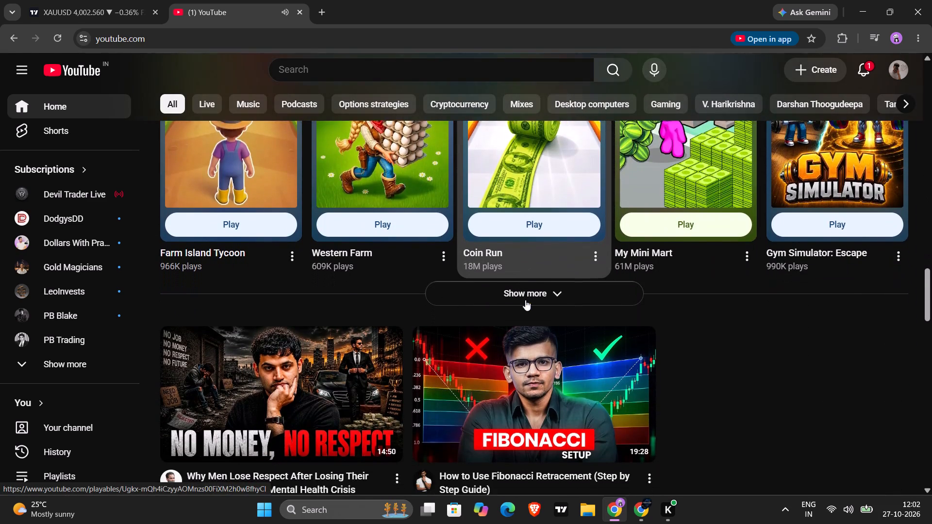
scroll(525, 300, down, 1)
scroll(257, 370, down, 4)
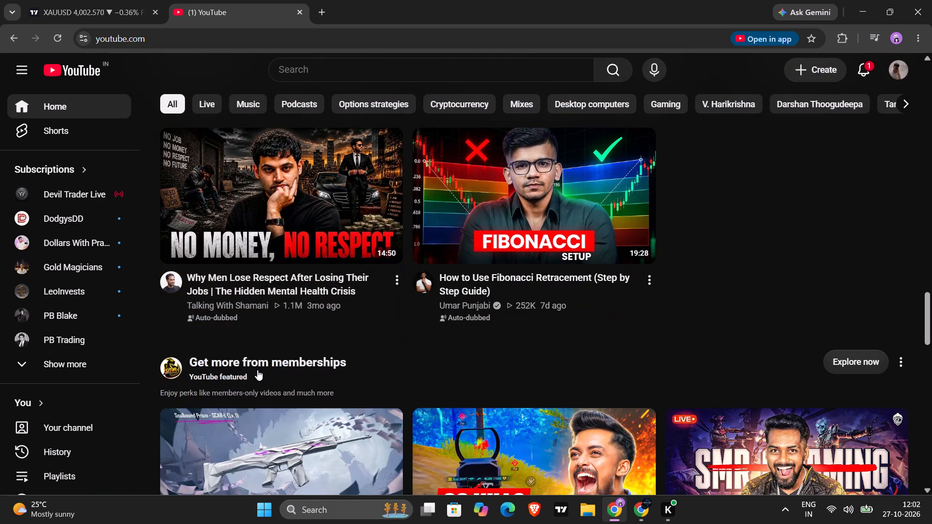
scroll(257, 370, down, 3)
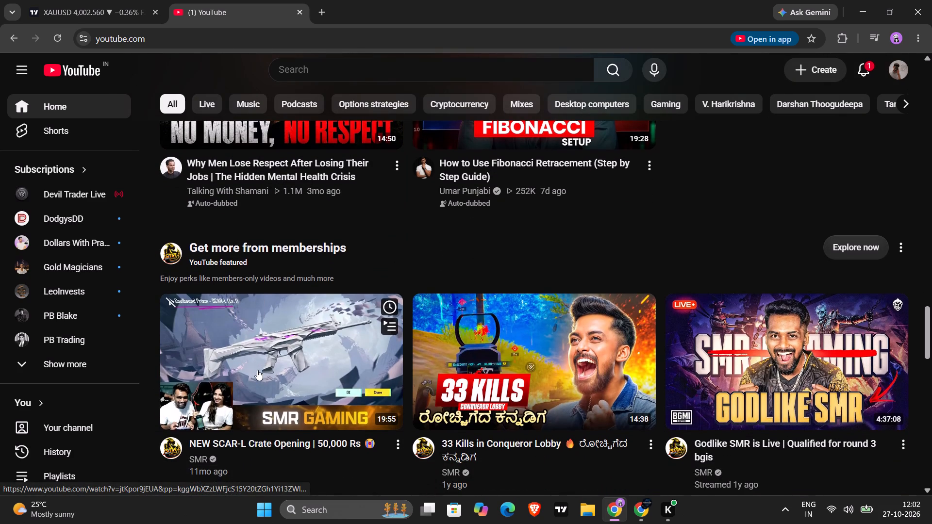
scroll(257, 370, down, 4)
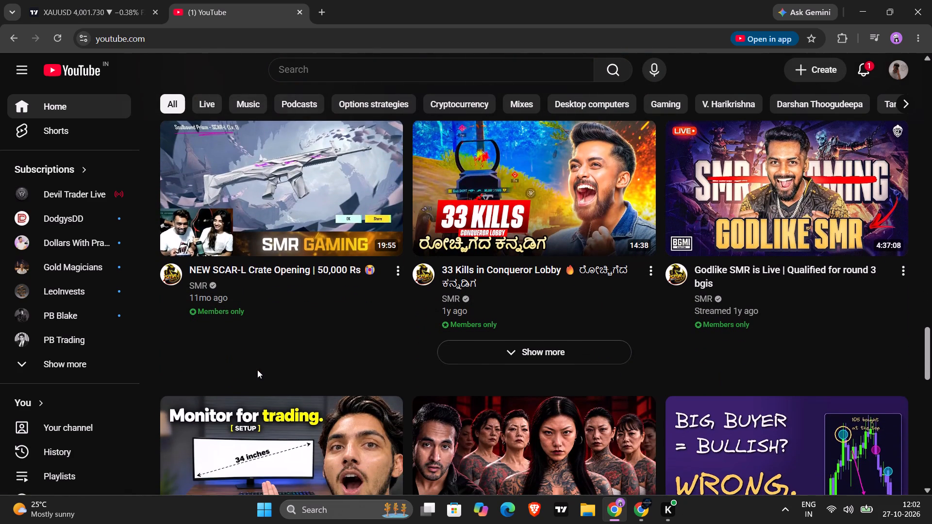
scroll(257, 370, down, 1)
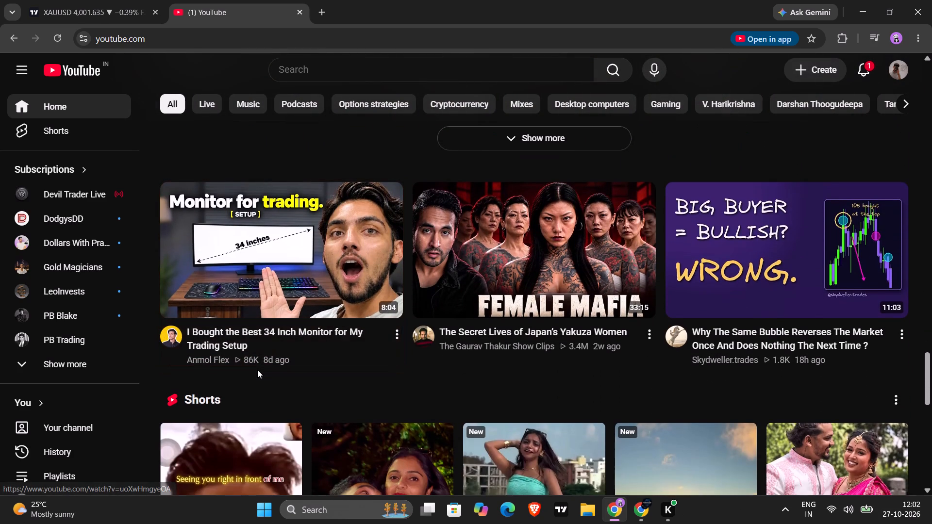
scroll(257, 370, down, 3)
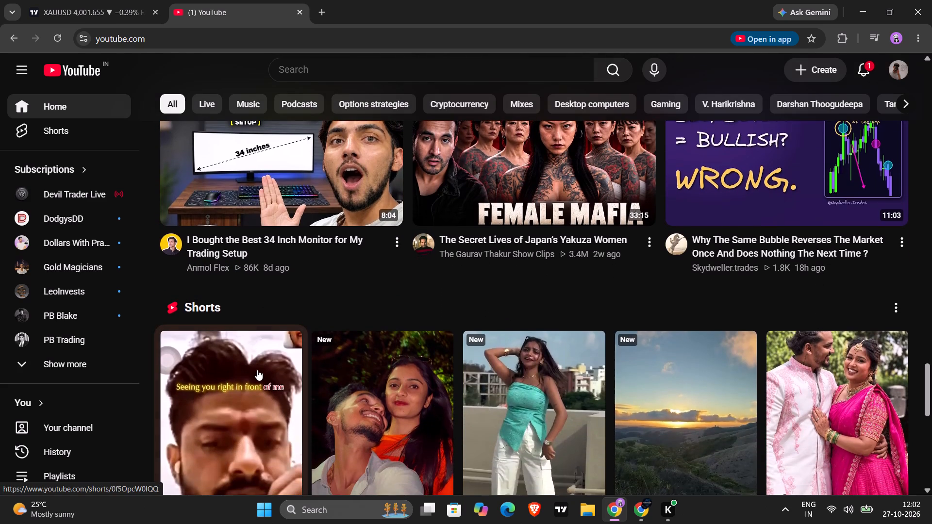
scroll(257, 370, down, 3)
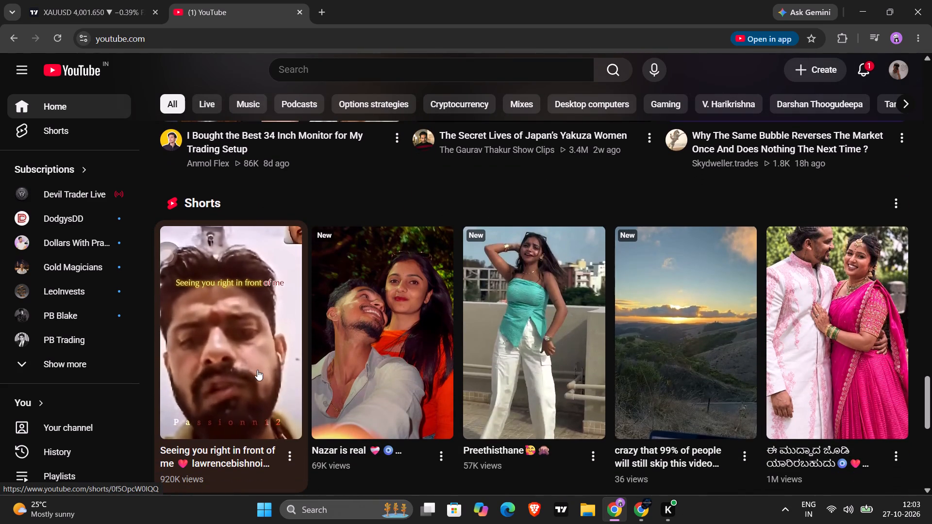
scroll(257, 370, down, 5)
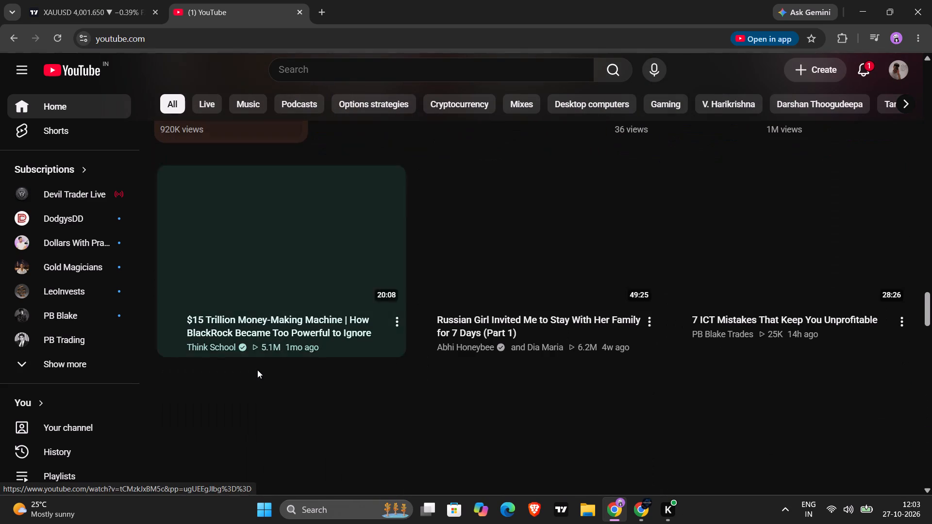
scroll(257, 370, down, 1)
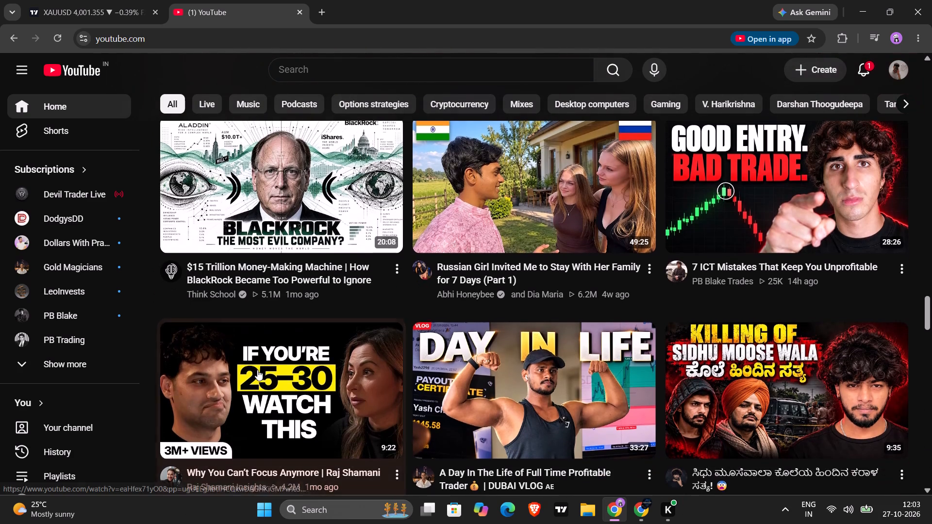
scroll(257, 370, down, 2)
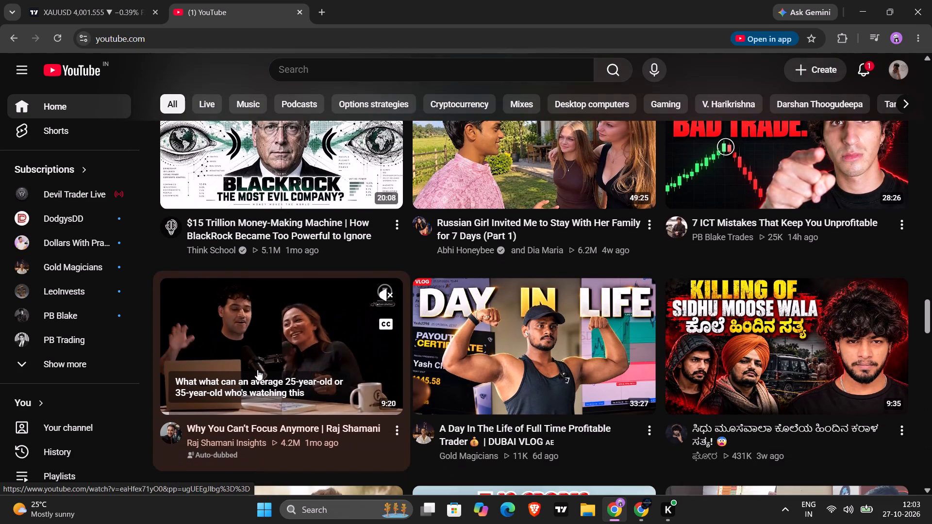
scroll(257, 370, down, 1)
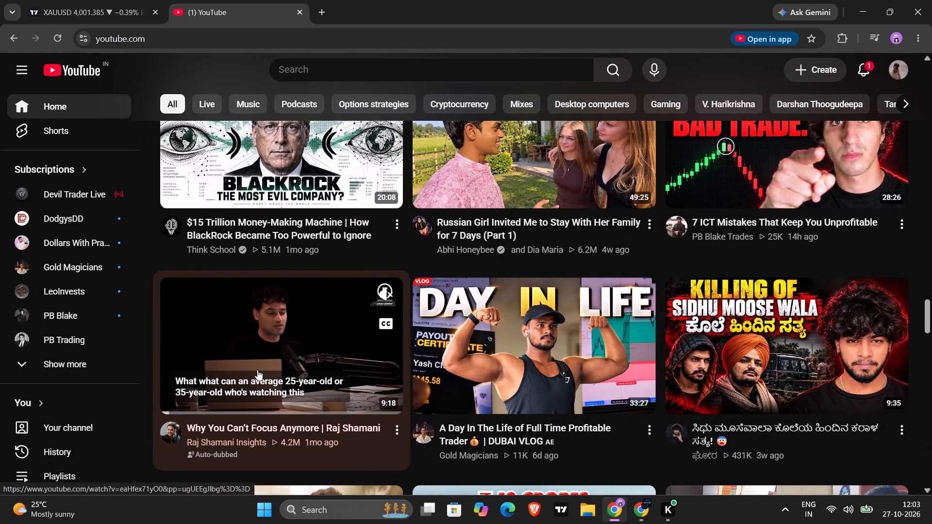
scroll(257, 370, down, 4)
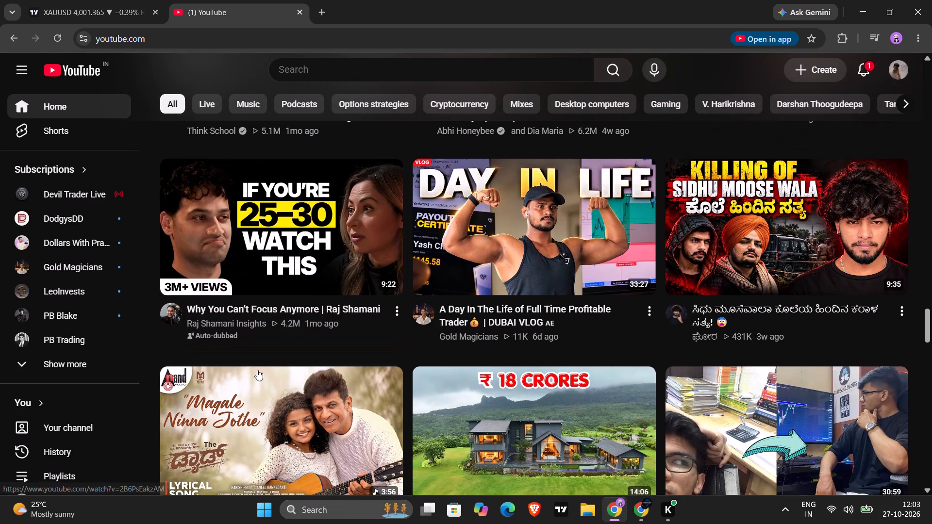
Switch through the XAUUSD chart to the NAS100 TradingView window and dismiss the advertisement.
click(150, 0)
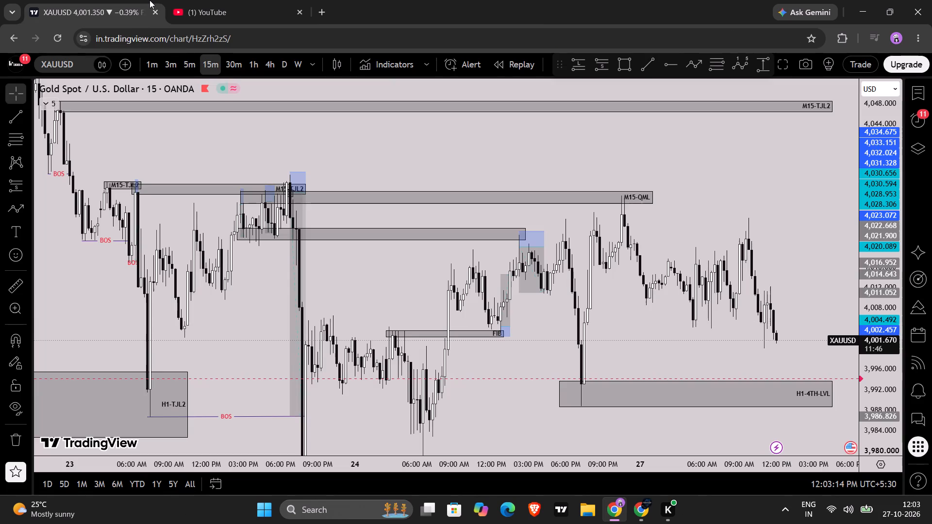
click(638, 523)
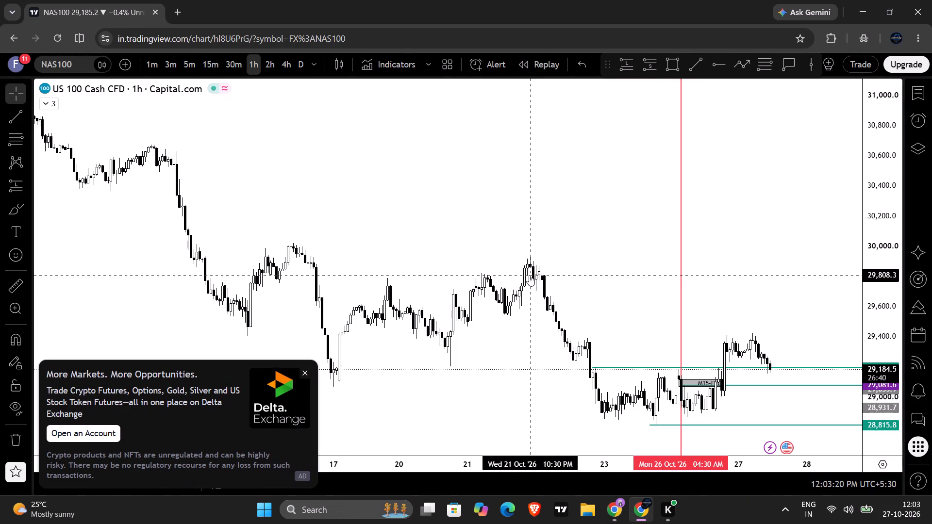
click(306, 371)
Unhide the LuxAlgo ICT Killzones Toolkit indicator on the NAS100 chart and collapse the indicator list again.
scroll(581, 258, up, 1)
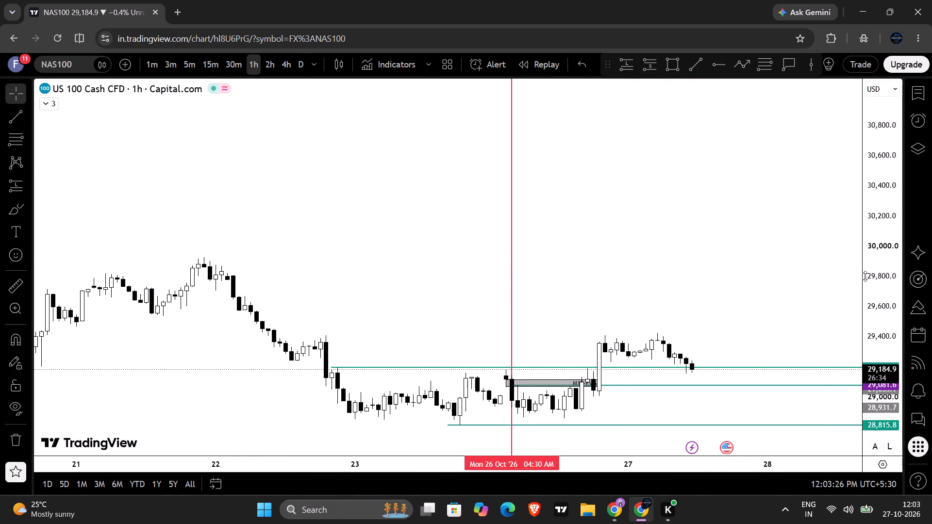
scroll(869, 278, up, 7)
drag(592, 399, 546, 219)
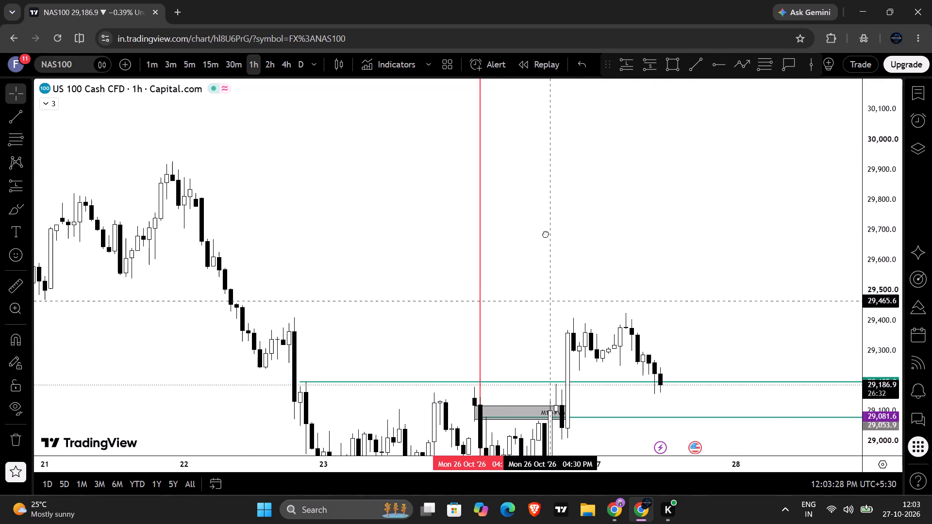
drag(546, 219, 550, 39)
scroll(479, 194, down, 1)
drag(624, 181, 527, 306)
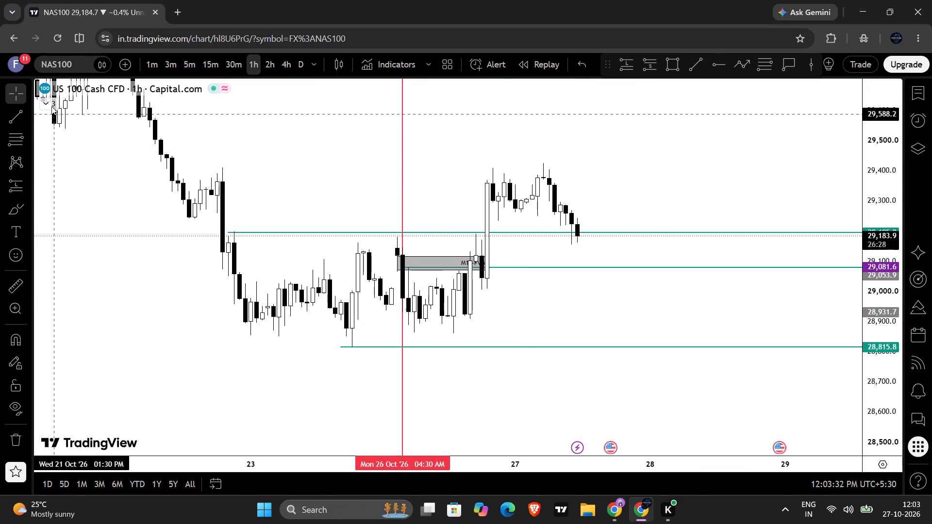
click(50, 104)
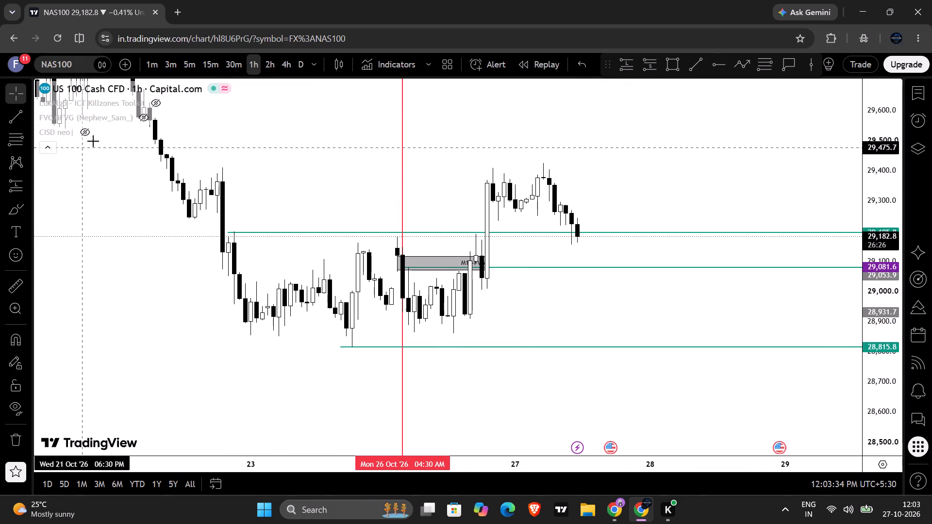
click(160, 106)
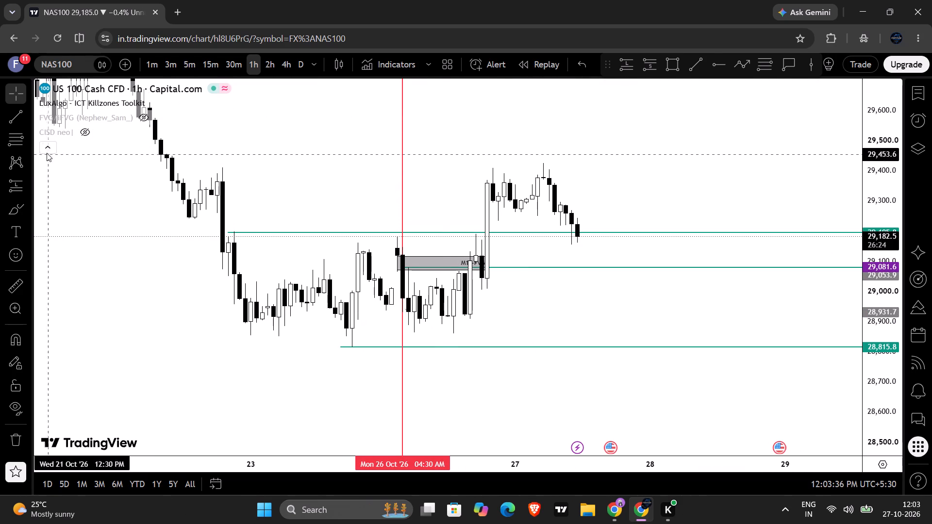
click(47, 154)
click(48, 146)
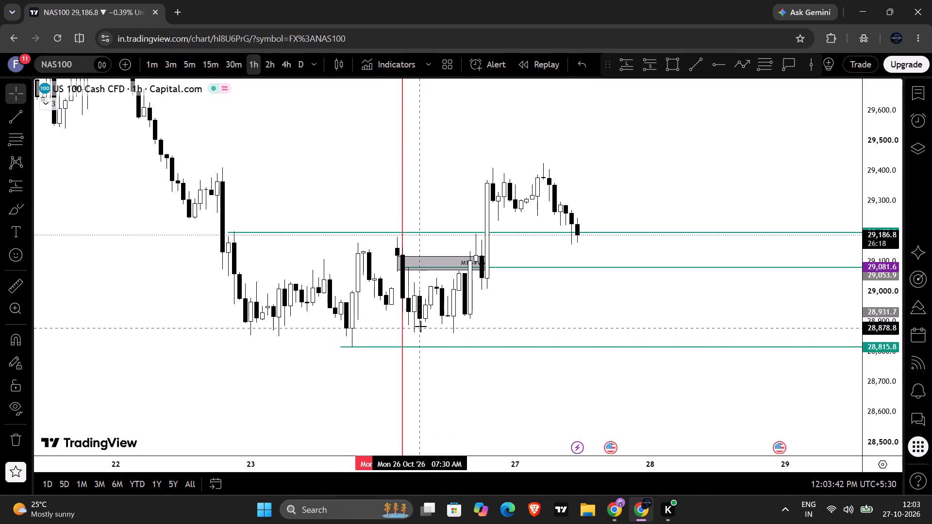
Delete the red vertical line at Mon 26 Oct '26 04:30 AM from the NAS100 chart.
drag(405, 383, 397, 385)
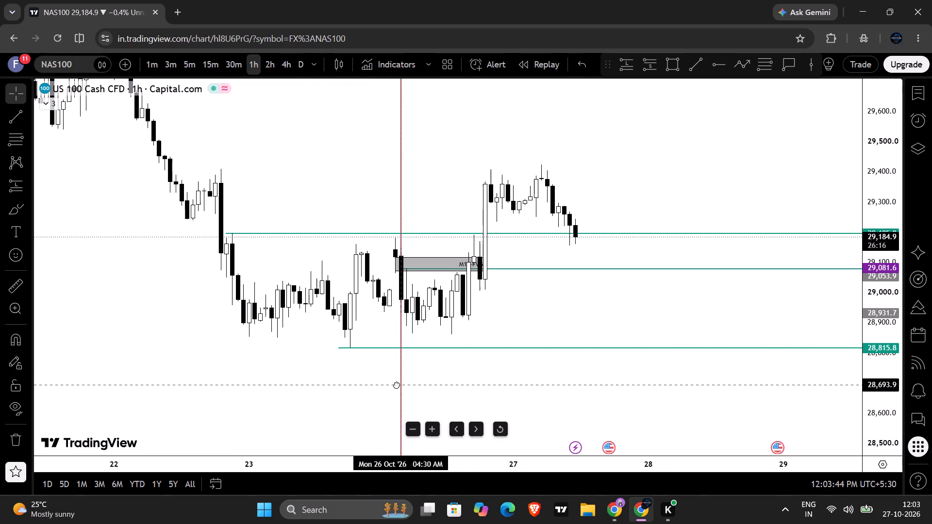
drag(397, 385, 396, 385)
click(396, 385)
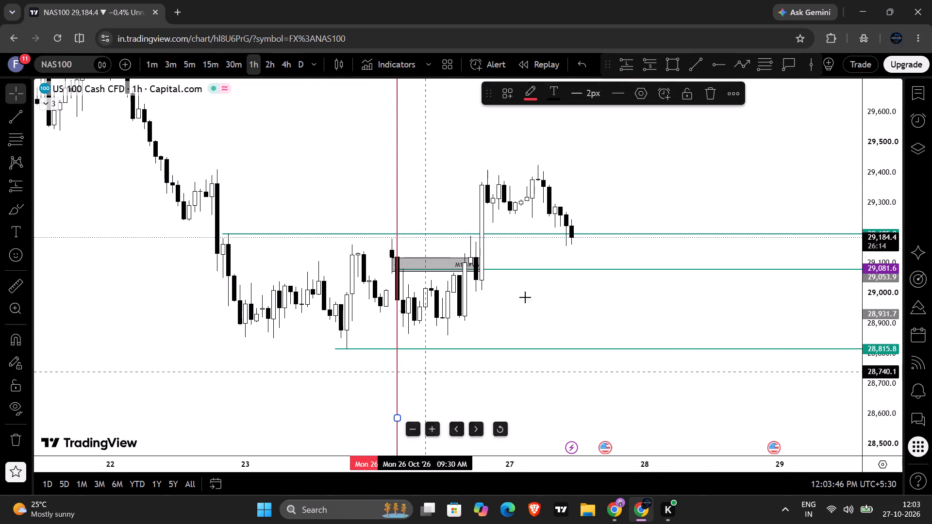
click(718, 97)
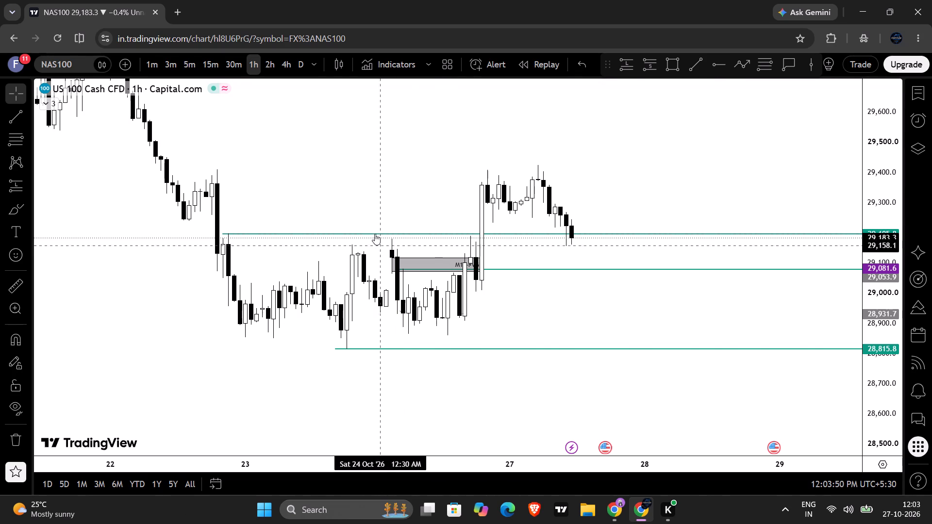
Switch the NAS100 chart to the 15-minute timeframe and review the Asian, London and New York session ranges.
click(213, 66)
scroll(372, 183, down, 1)
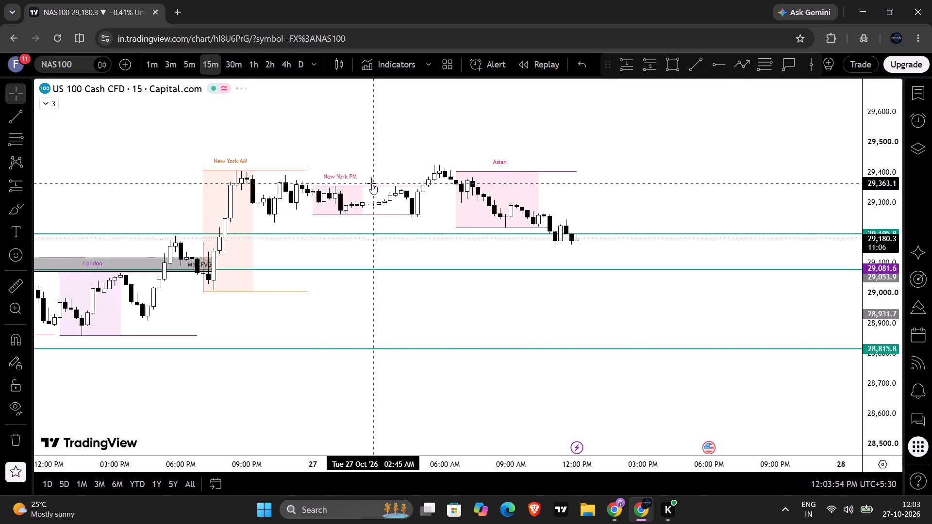
scroll(372, 183, down, 2)
drag(311, 202, 459, 149)
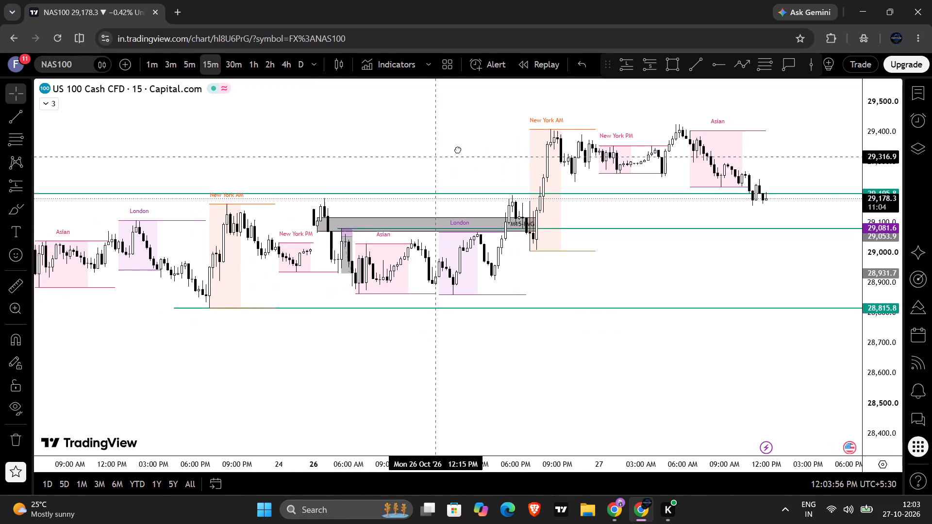
drag(459, 149, 455, 156)
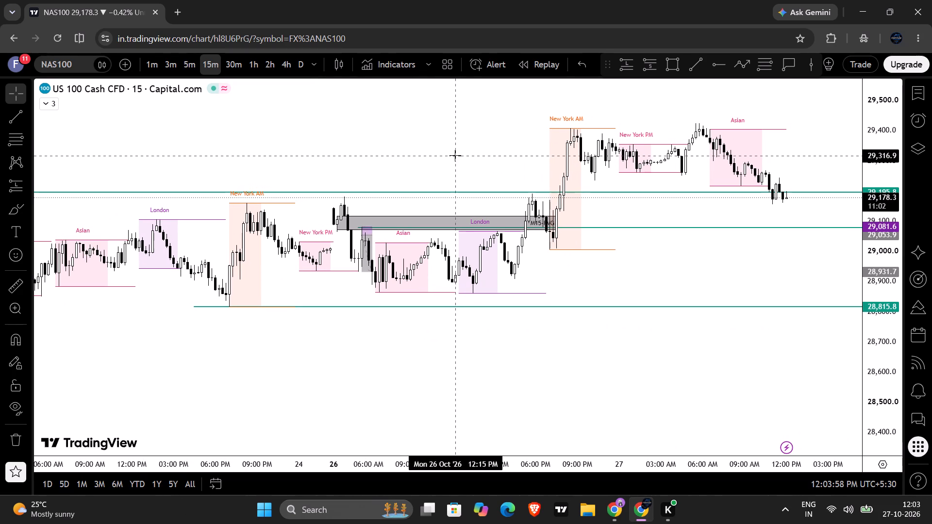
Draw a trend line at about 28,868 from the Mon 26 Oct 06:45 AM low to the 01:30 PM London low and apply the SWEEP template.
scroll(884, 226, up, 4)
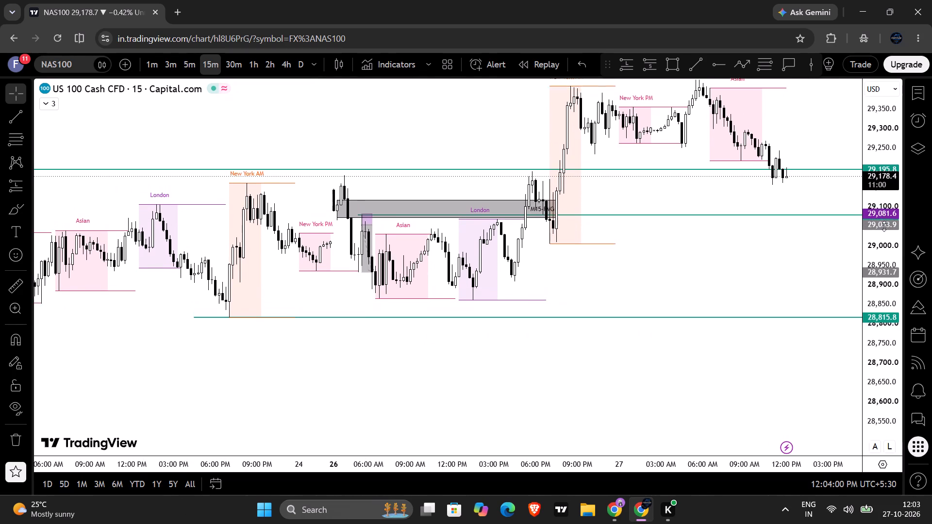
scroll(884, 226, up, 3)
scroll(723, 243, down, 1)
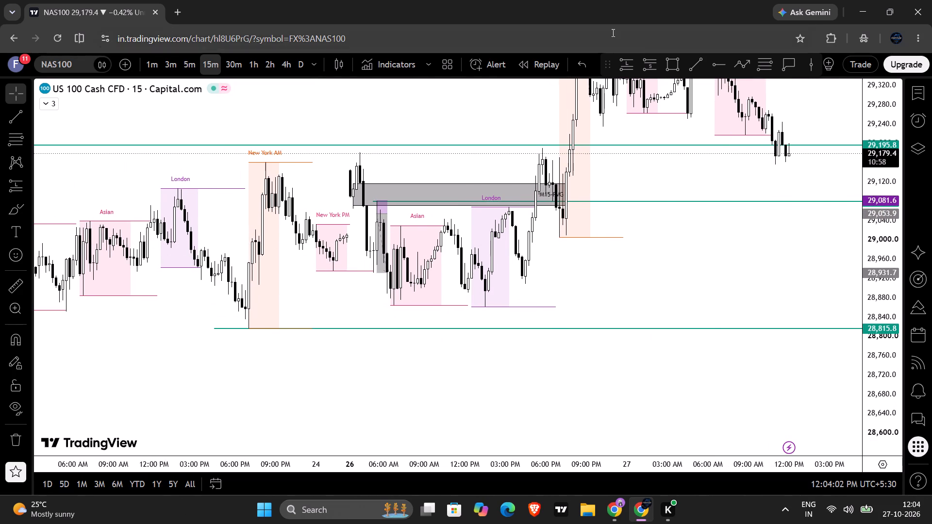
click(695, 56)
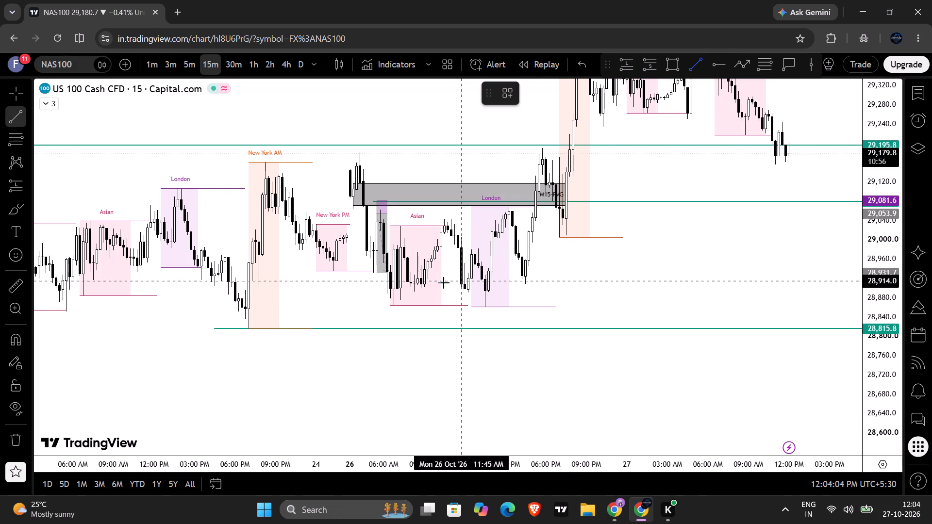
click(394, 304)
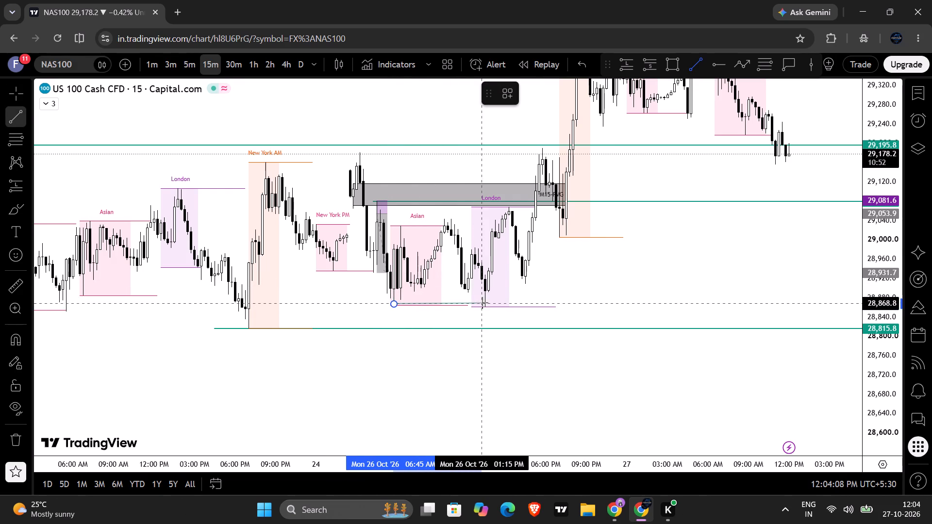
click(484, 303)
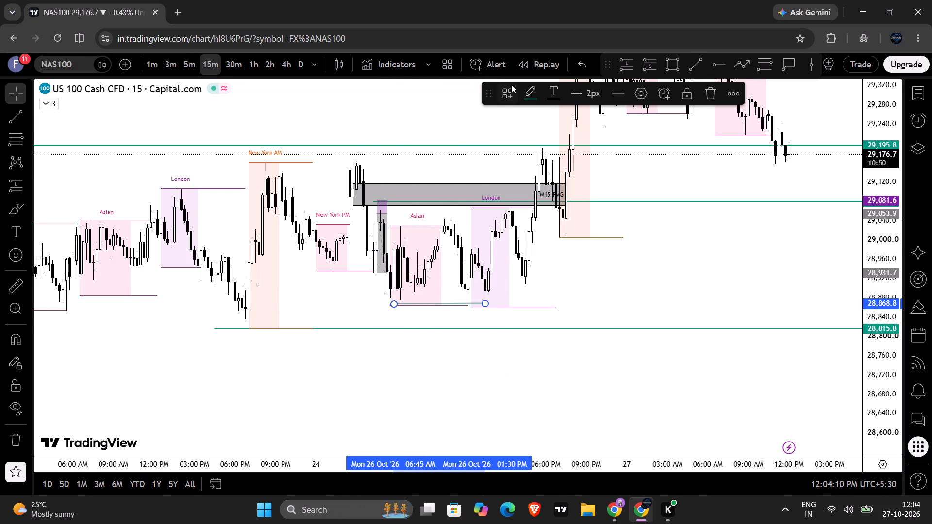
click(511, 84)
click(530, 338)
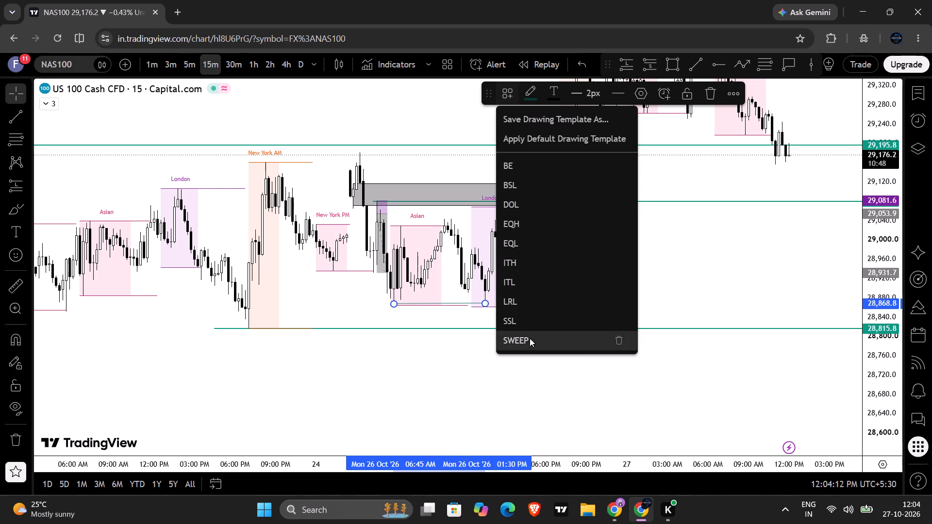
click(495, 321)
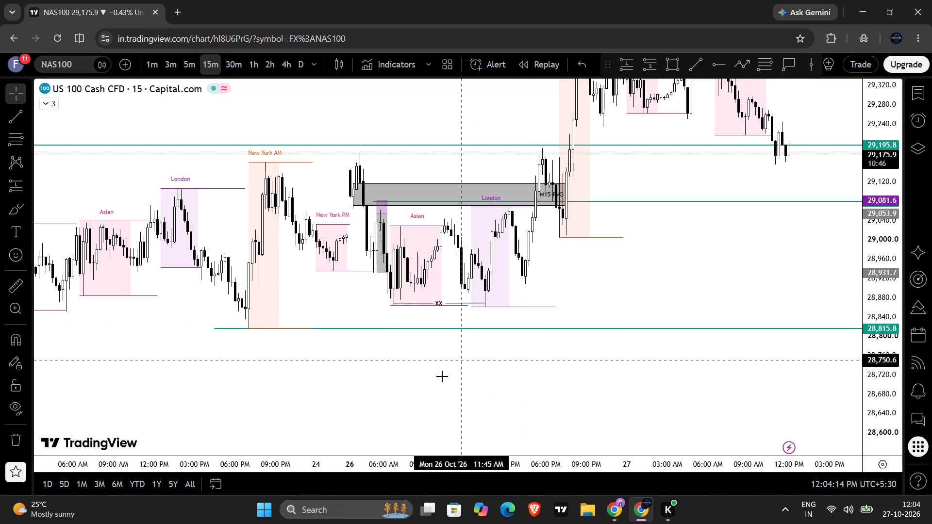
Adjust both endpoints of the XX sweep line so it sits level at about 28,865 beneath the Asian and London lows.
click(396, 303)
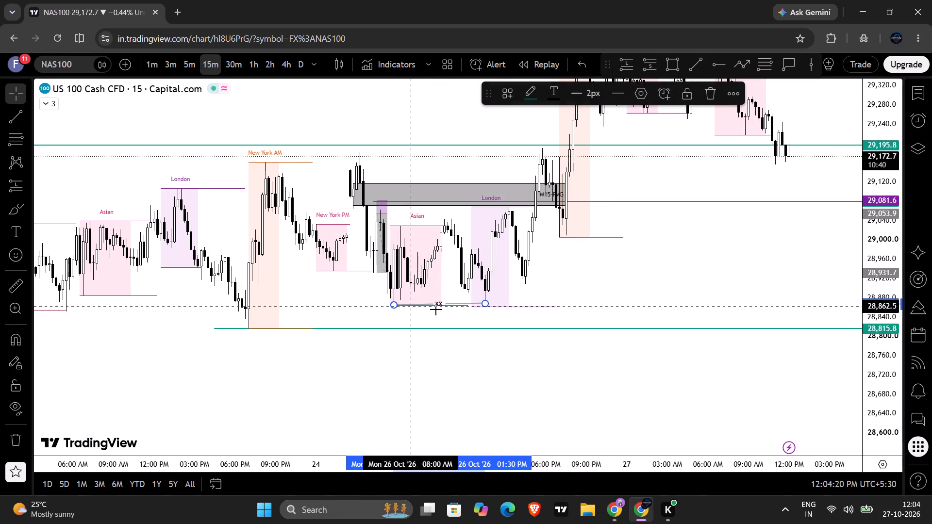
click(485, 302)
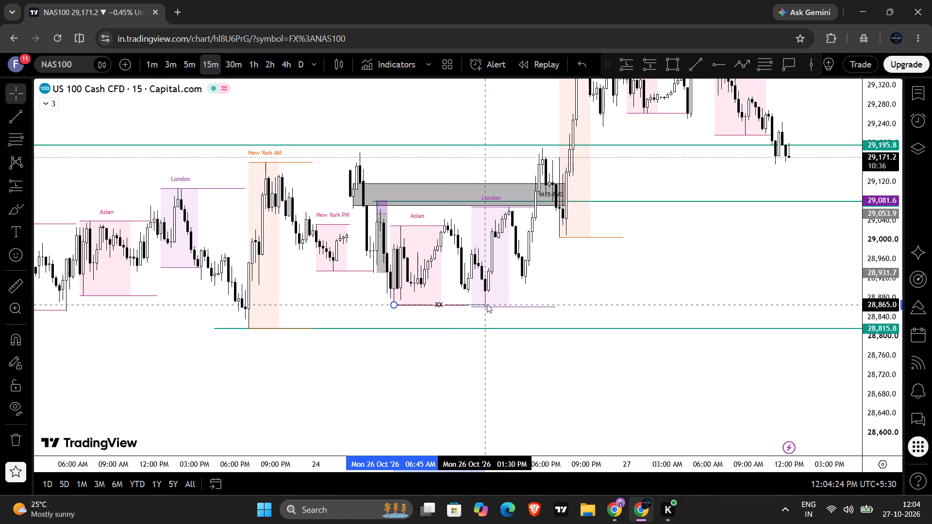
click(520, 291)
Delete the grey M15-FVG rectangle ending at Mon 26 Oct 07:30 PM from the chart.
scroll(520, 291, up, 1)
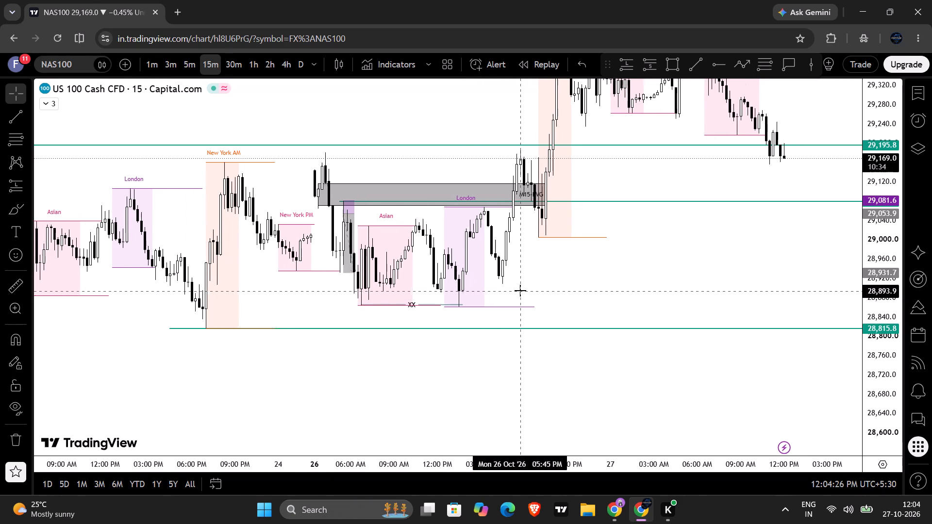
drag(544, 290, 532, 308)
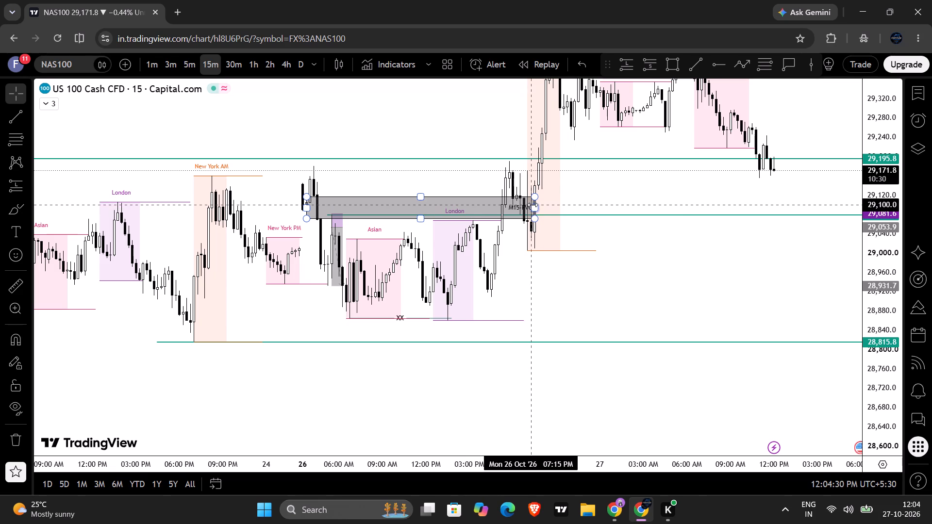
click(533, 200)
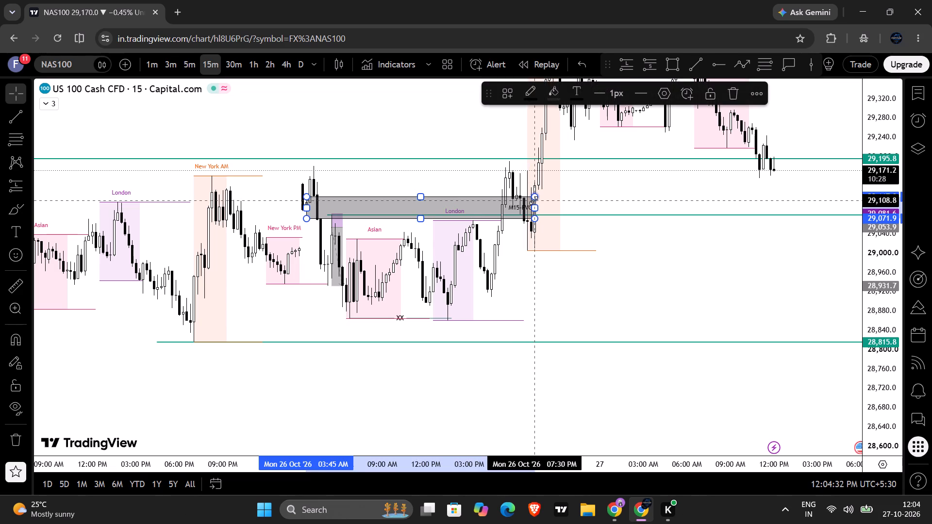
key(BackSpace)
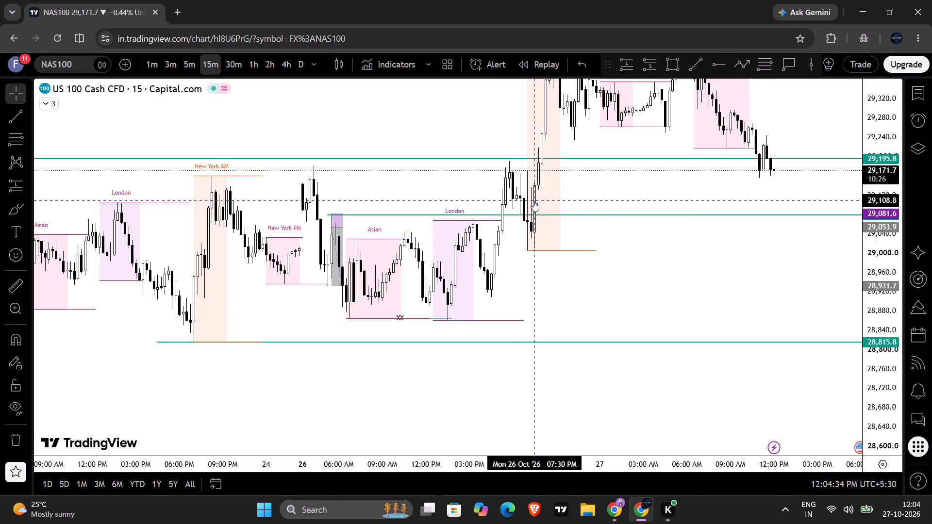
Place a horizontal ray at about 29,179 starting from the Mon 26 Oct 04:00 AM swing high.
scroll(412, 170, right, 1)
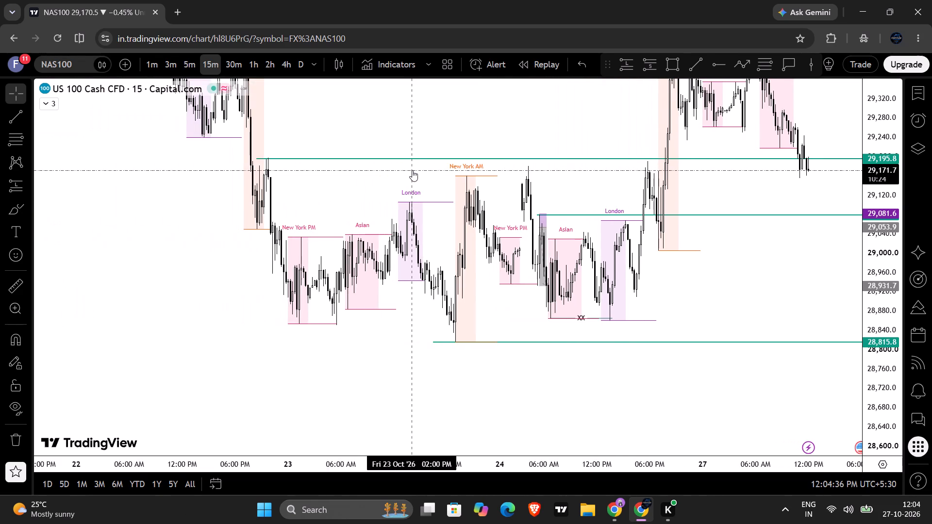
scroll(412, 170, right, 1)
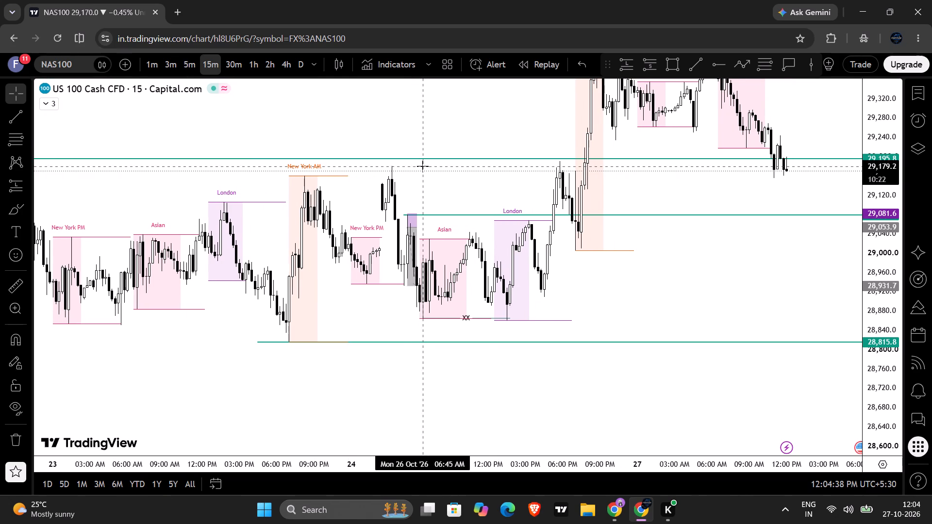
click(714, 64)
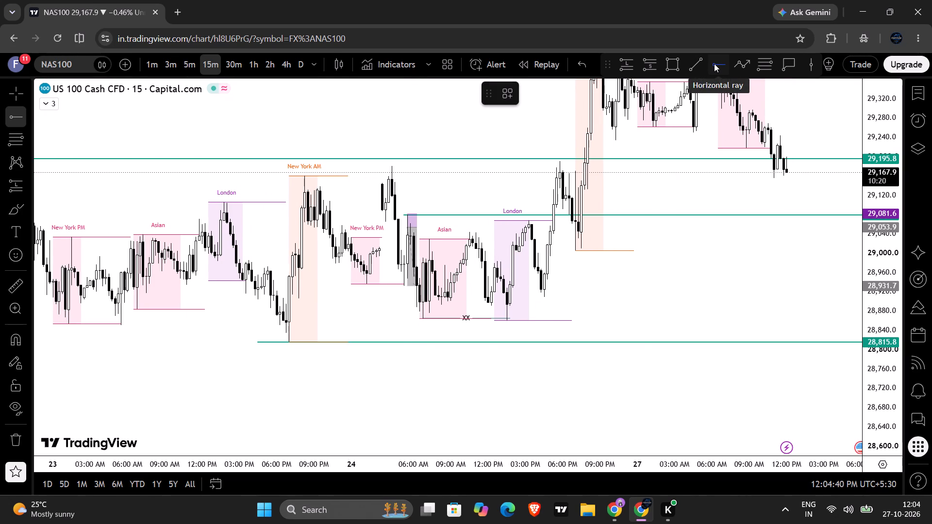
click(388, 166)
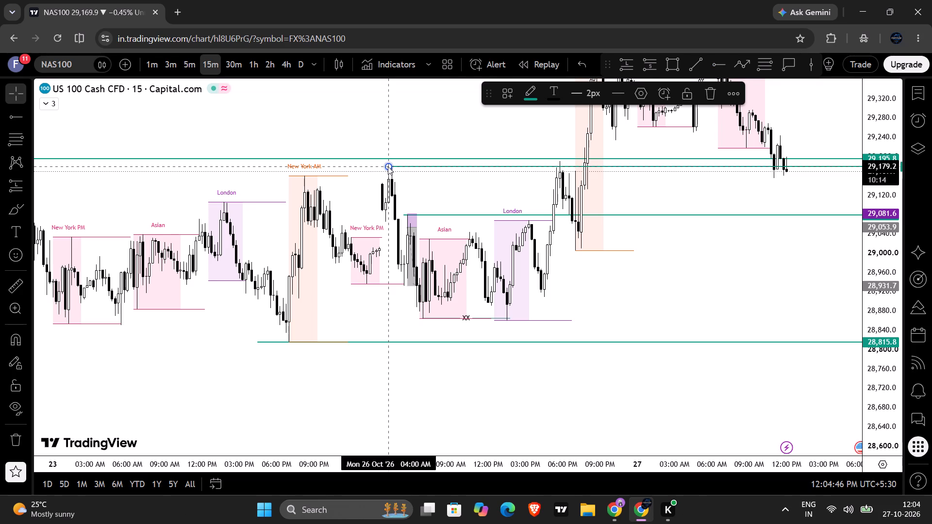
click(409, 113)
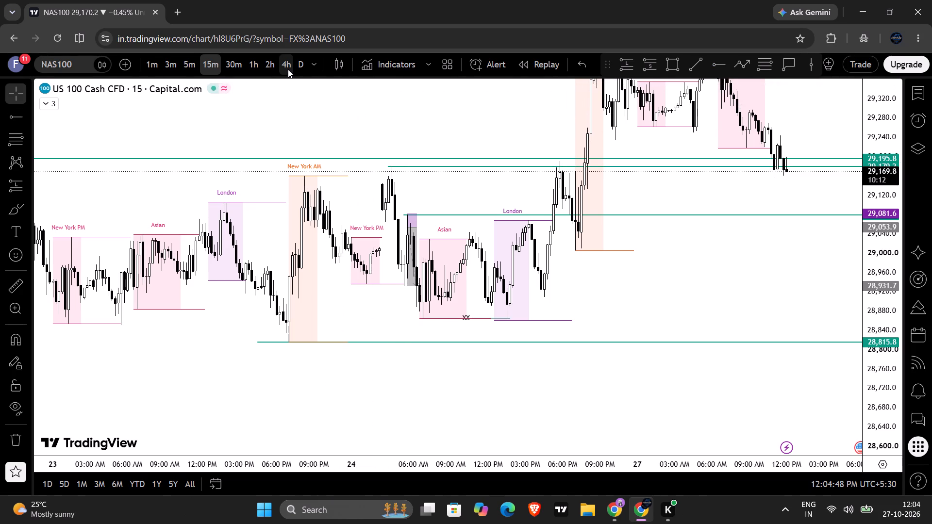
Compare the price structure on the 30-minute and 1-hour timeframes and return to the 15-minute chart.
click(240, 68)
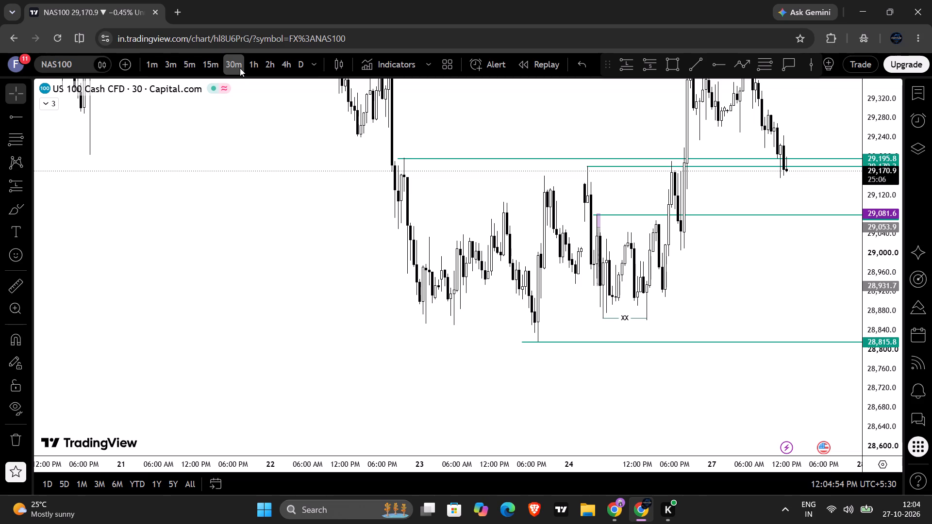
click(250, 70)
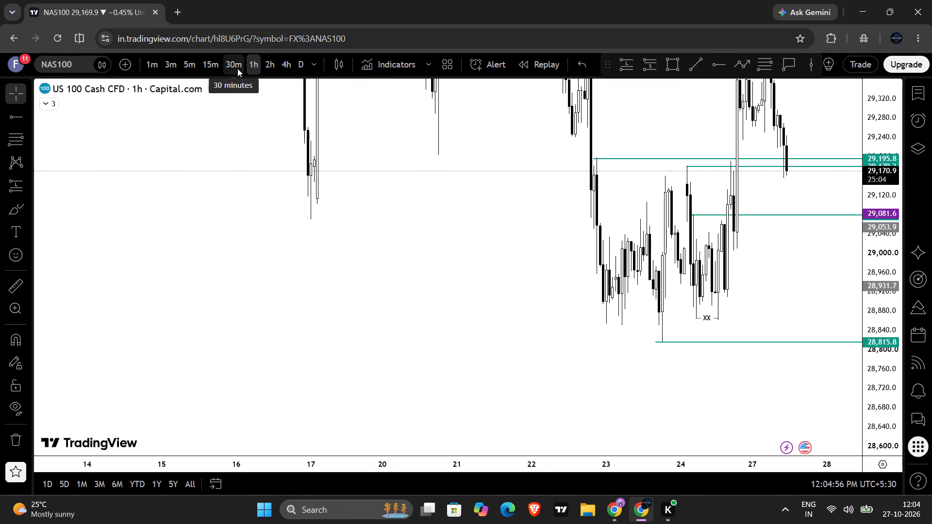
click(237, 69)
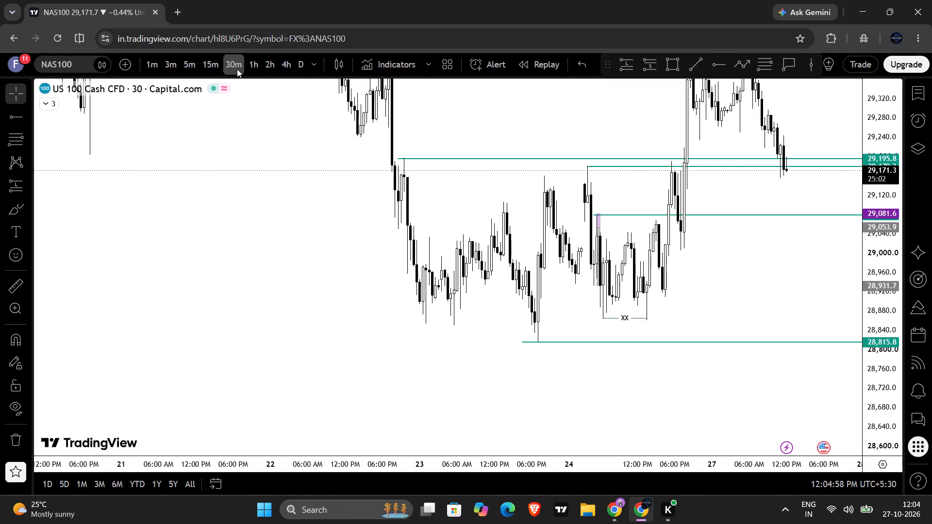
click(219, 63)
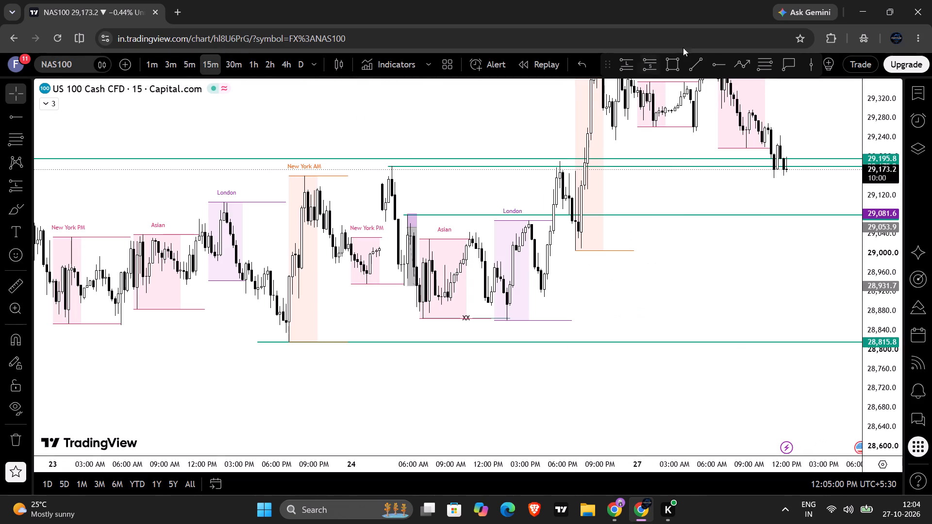
Draw a rectangle from Mon 26 Oct 04:30 PM to 09:45 PM between about 28,960 and 29,040 and apply the M15-FVG template.
click(670, 64)
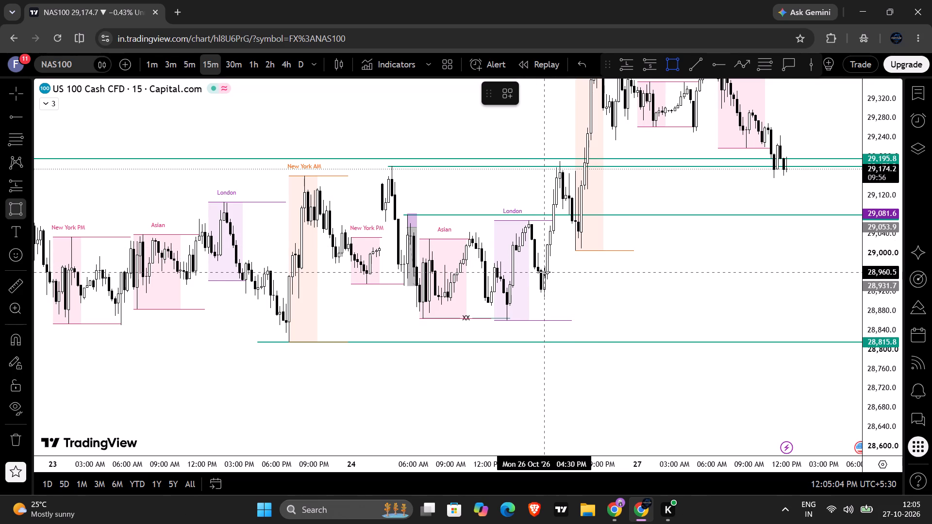
click(545, 272)
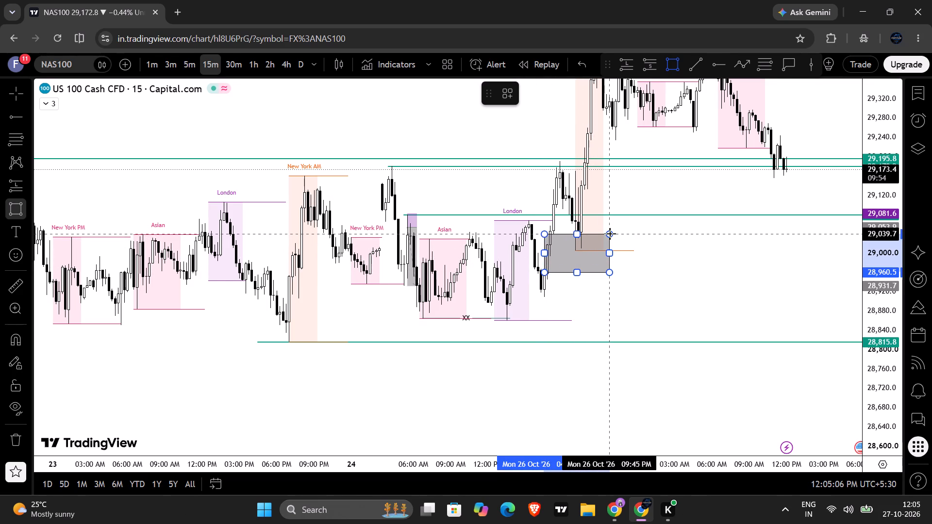
click(610, 234)
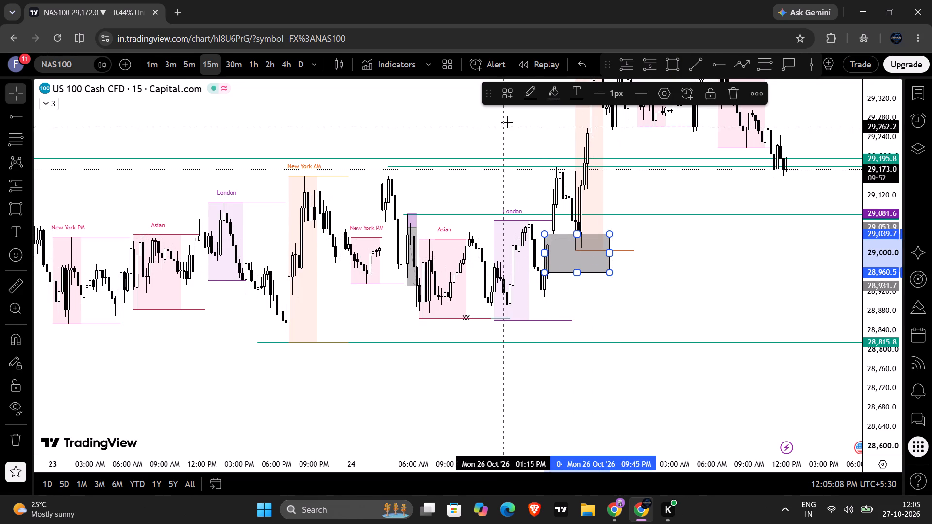
click(510, 91)
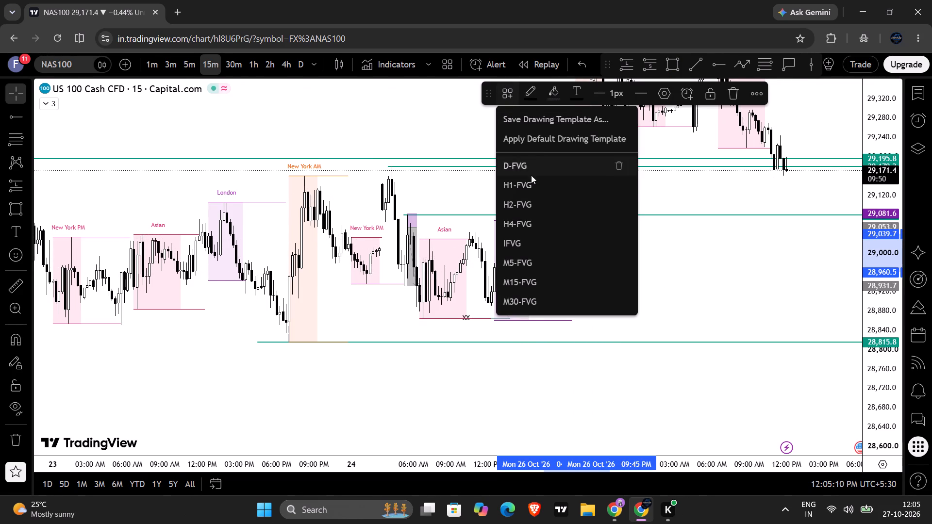
click(524, 281)
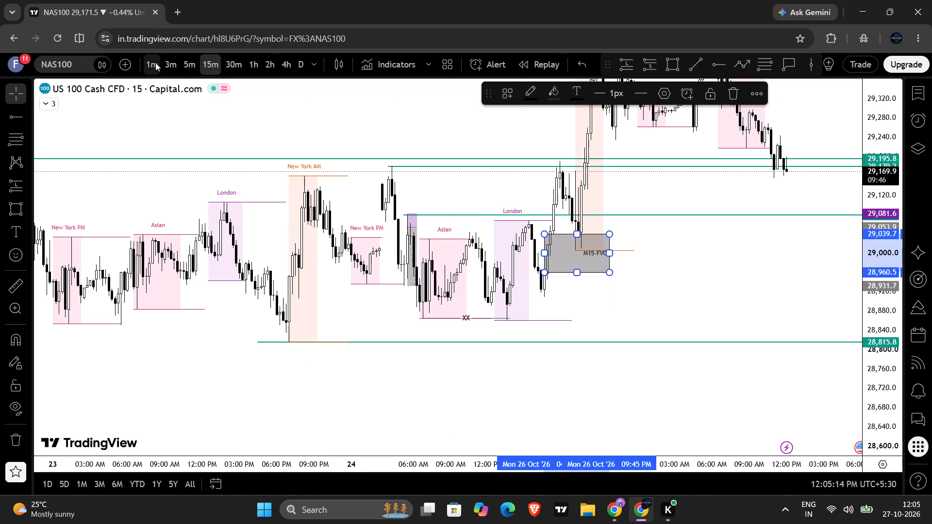
Check recent price action on the 1-minute timeframe and return to the 15-minute chart.
click(155, 63)
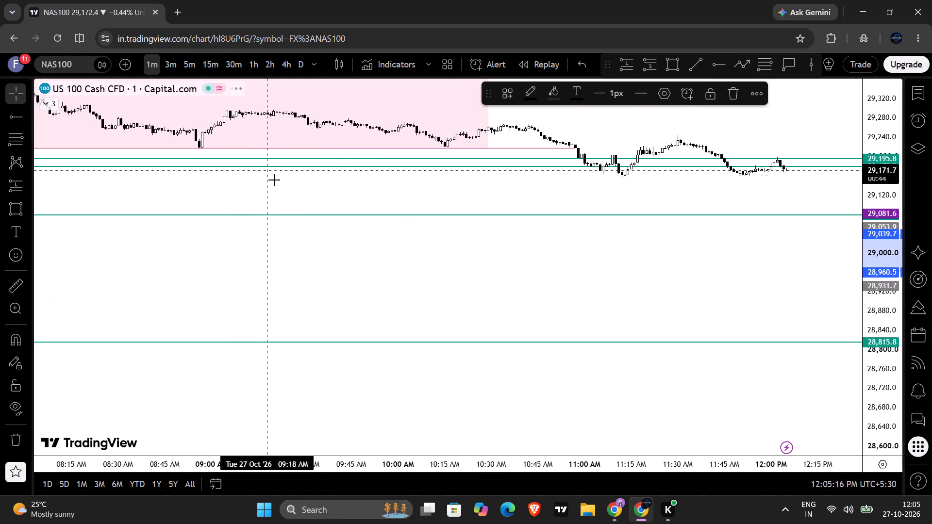
scroll(341, 291, down, 1)
click(207, 63)
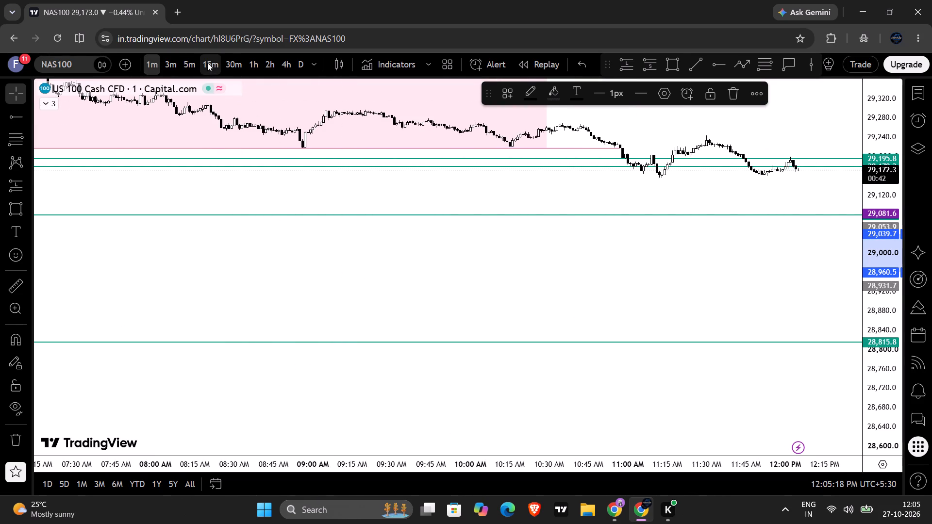
Delete the green horizontal ray at about 29,079 that starts just before the Mon 26 Oct Asian session.
scroll(521, 316, up, 1)
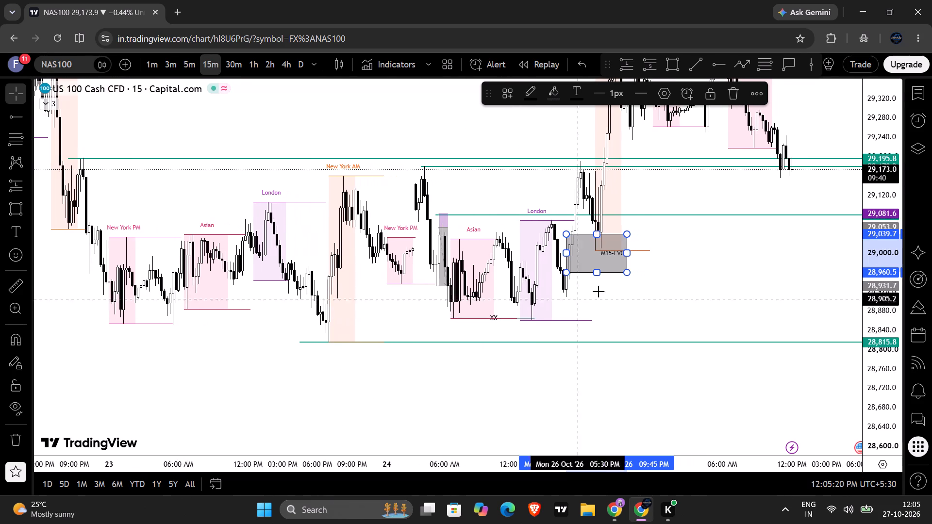
click(501, 213)
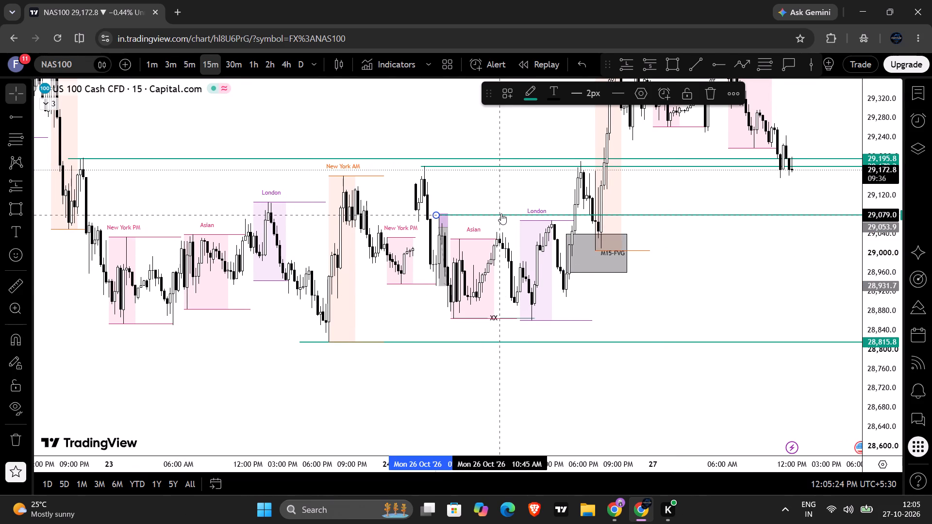
key(BackSpace)
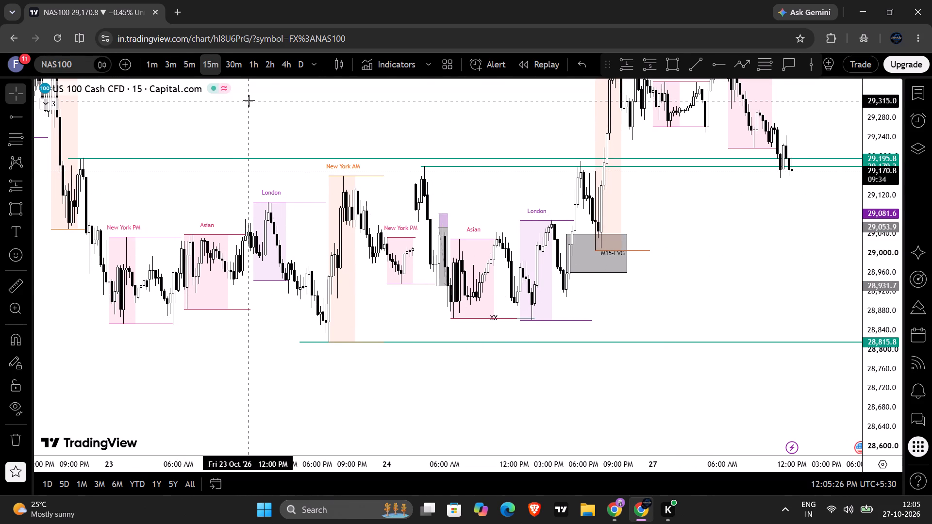
Switch the chart to the 1-minute timeframe and examine price around the M15-FVG zone and the Mon 26 Oct New York AM session.
click(154, 69)
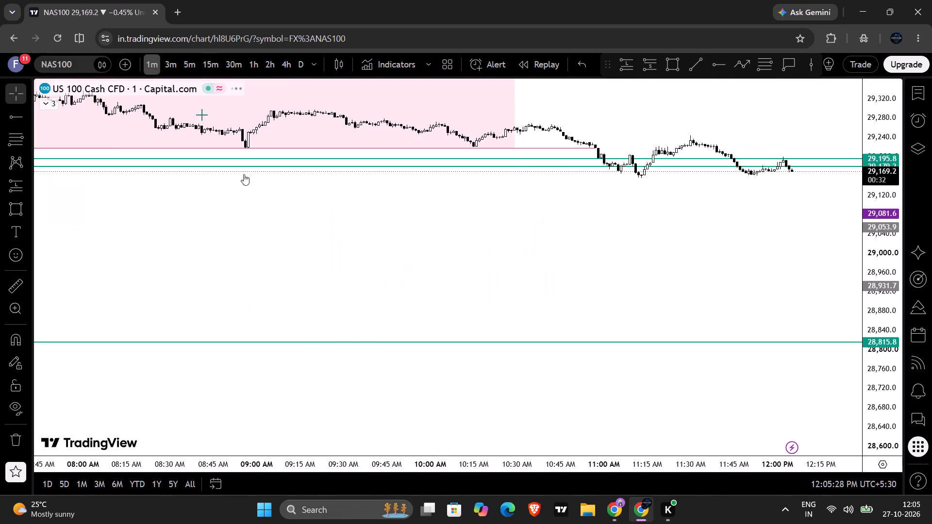
scroll(305, 277, down, 12)
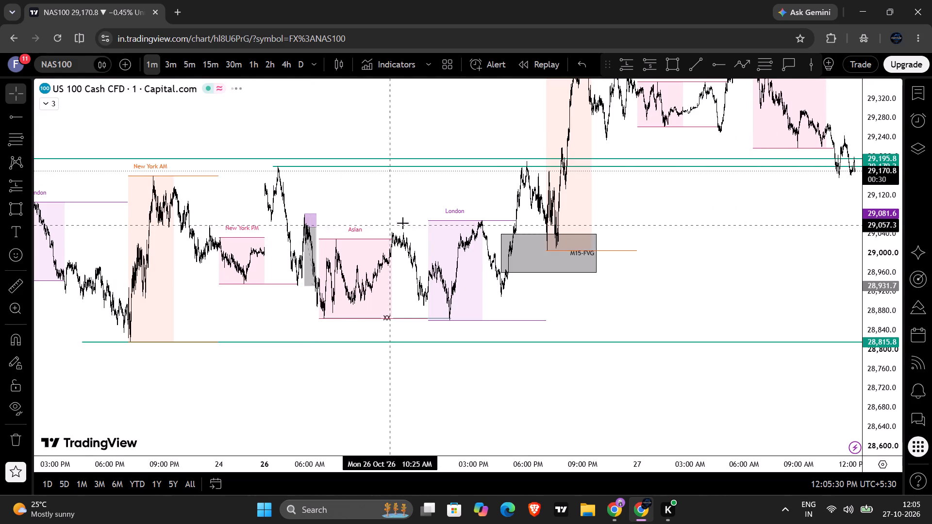
drag(413, 222, 640, 271)
scroll(640, 271, up, 6)
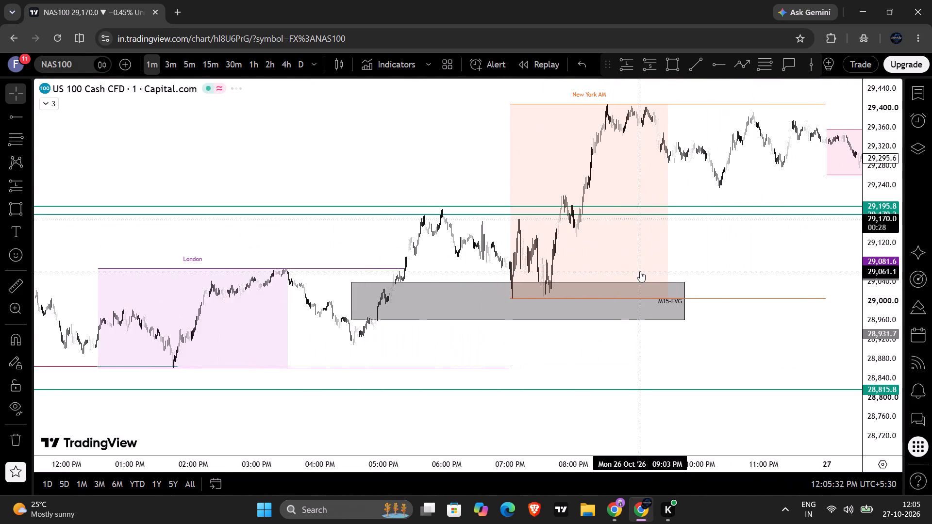
Examine 1-minute price action closely around the M15-FVG zone and the Mon 26 Oct New York AM session.
scroll(640, 271, up, 1)
scroll(874, 253, up, 9)
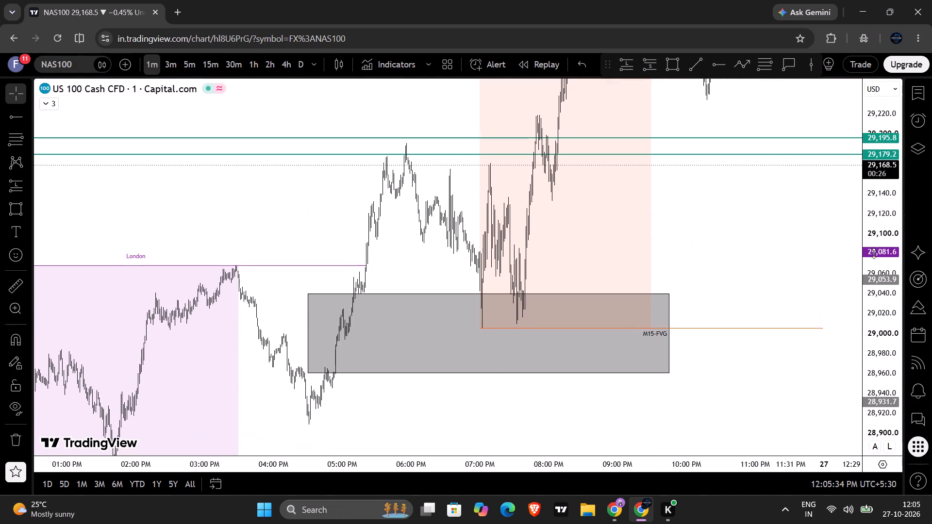
scroll(653, 224, up, 4)
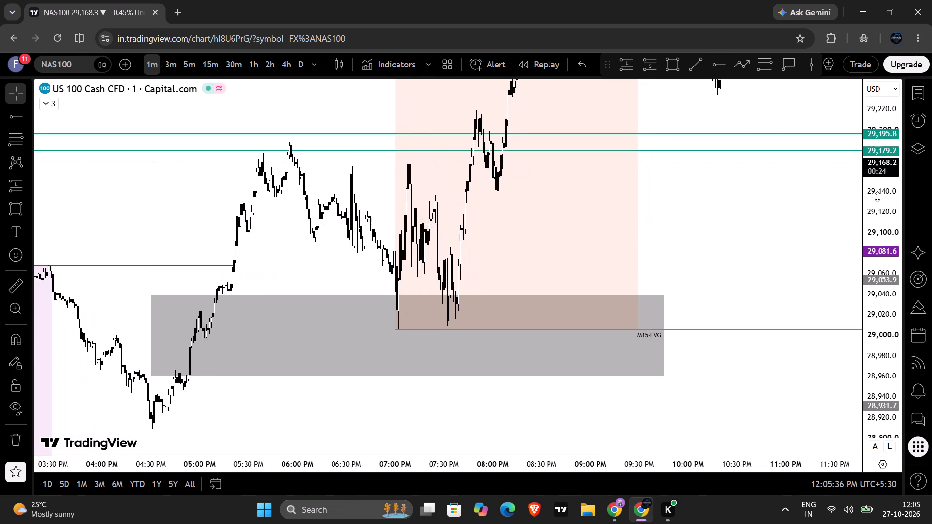
scroll(877, 196, up, 6)
scroll(615, 187, up, 3)
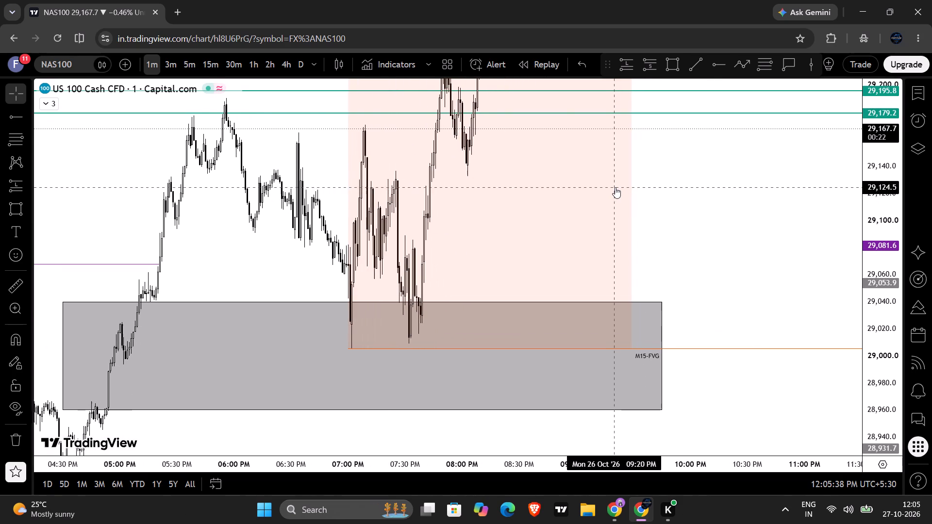
scroll(615, 187, up, 1)
drag(653, 168, 730, 201)
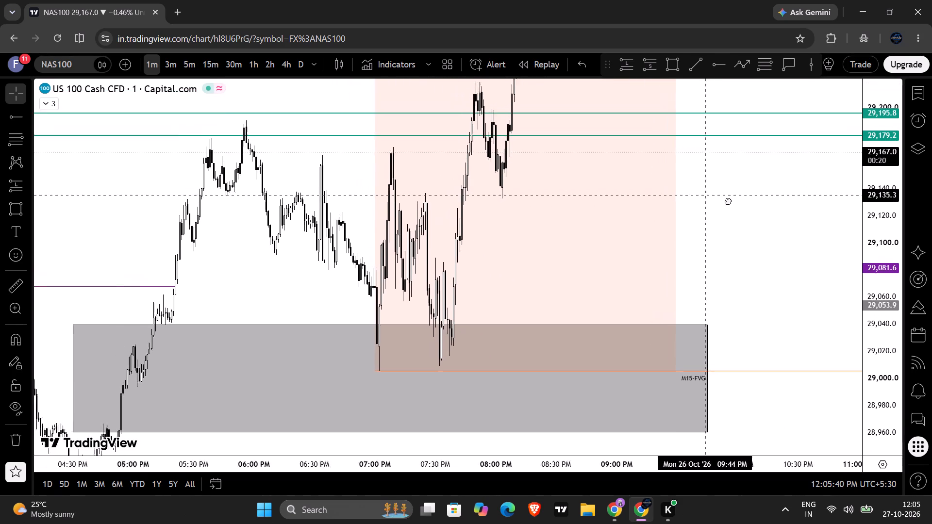
drag(730, 201, 789, 182)
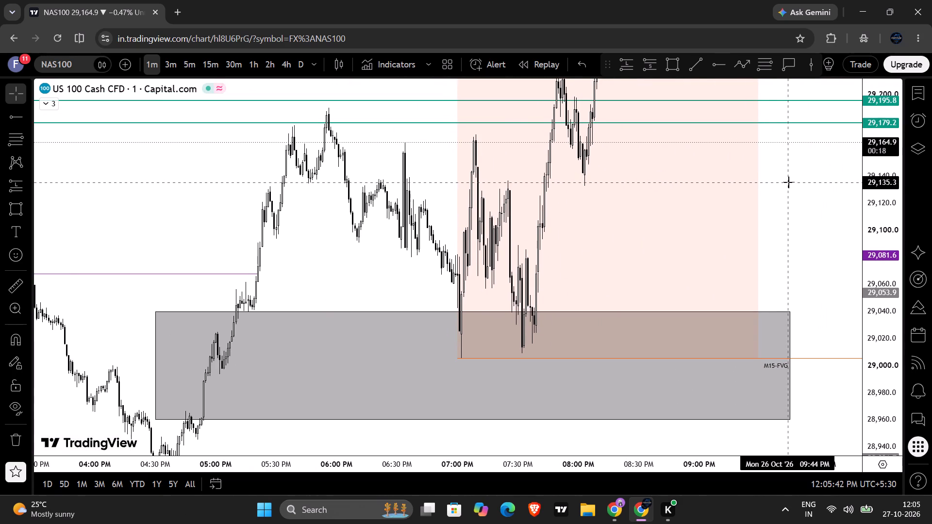
scroll(789, 182, up, 2)
scroll(886, 185, up, 2)
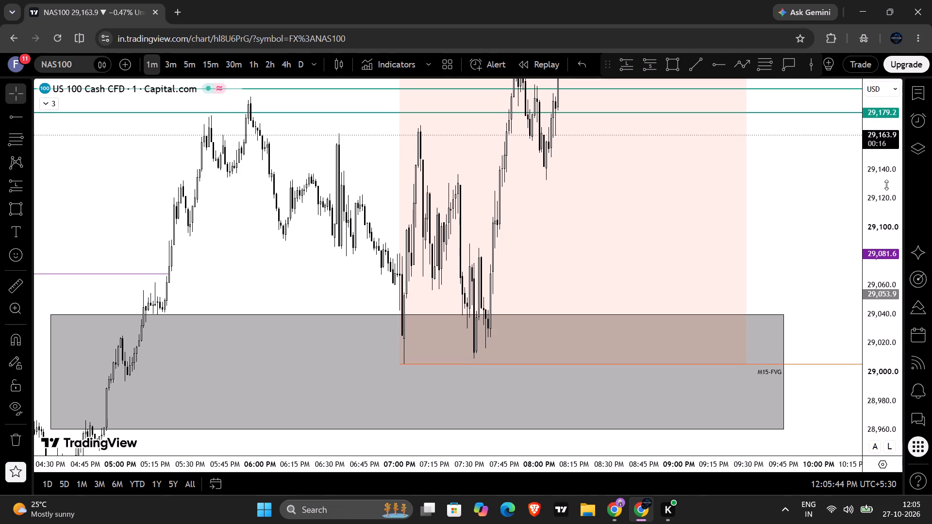
scroll(886, 185, up, 2)
scroll(648, 151, down, 1)
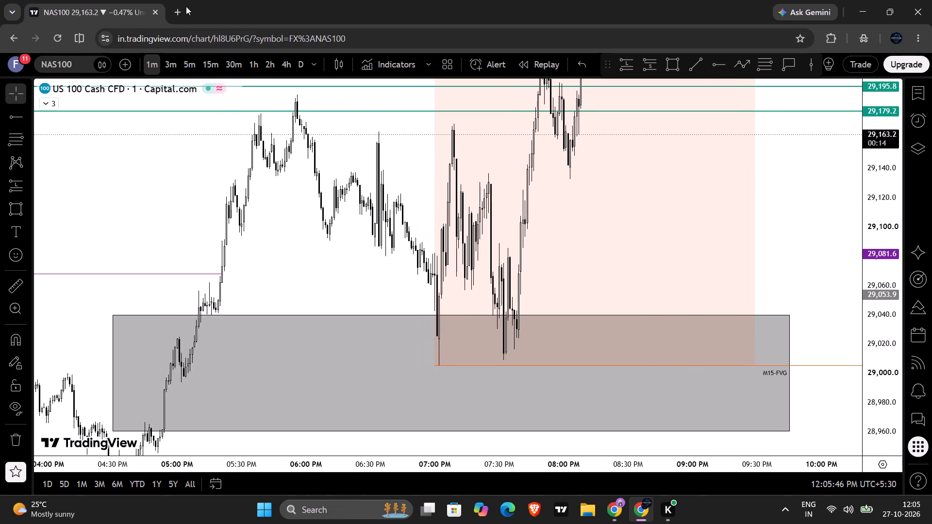
Open the TakeProfit trading platform in a new browser tab and return to the TradingView chart.
click(184, 7)
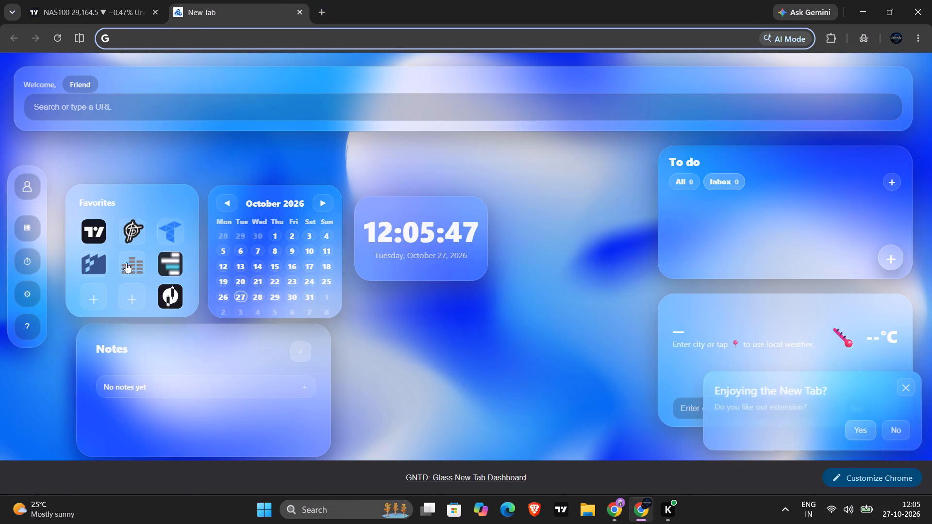
click(137, 223)
click(139, 0)
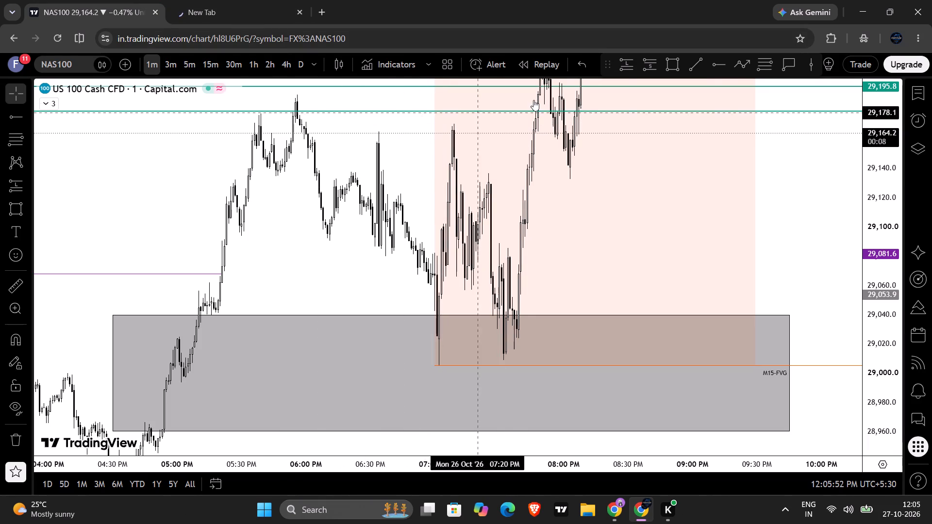
Draw a small rectangle from Mon 26 Oct 05:50 PM to 06:18 PM between about 29,161 and 29,171.
click(668, 70)
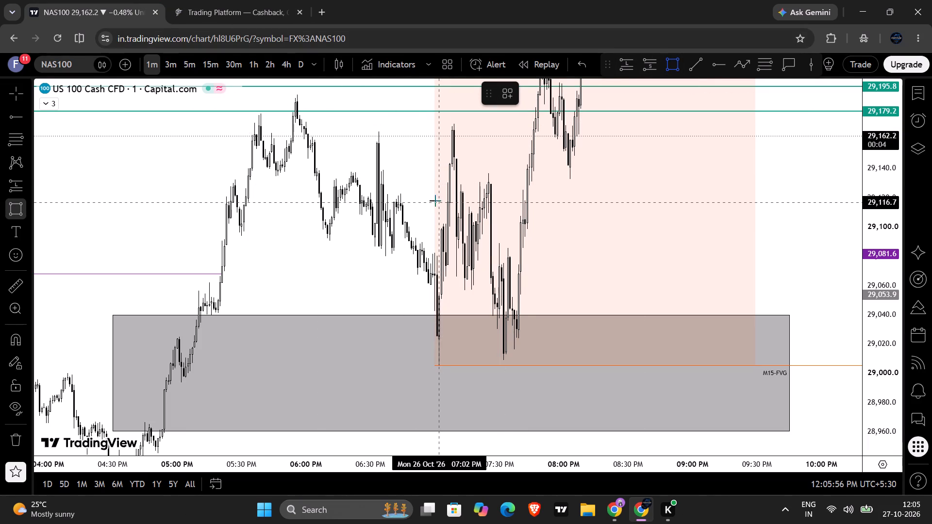
click(285, 137)
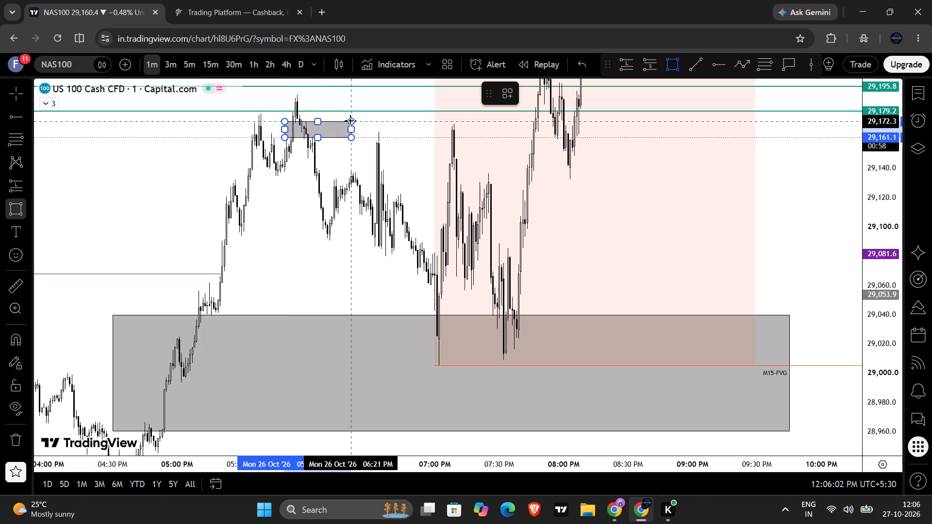
click(350, 121)
drag(350, 121, 317, 154)
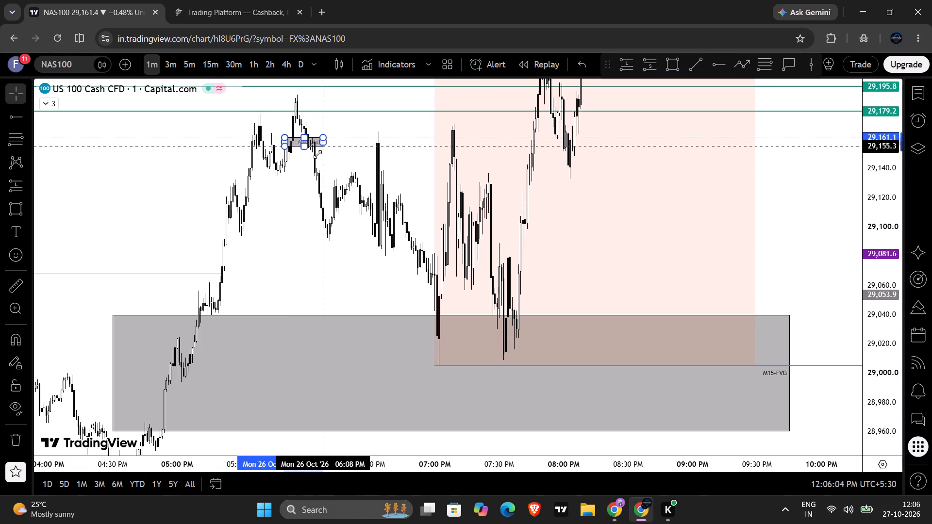
drag(317, 154, 344, 123)
click(344, 123)
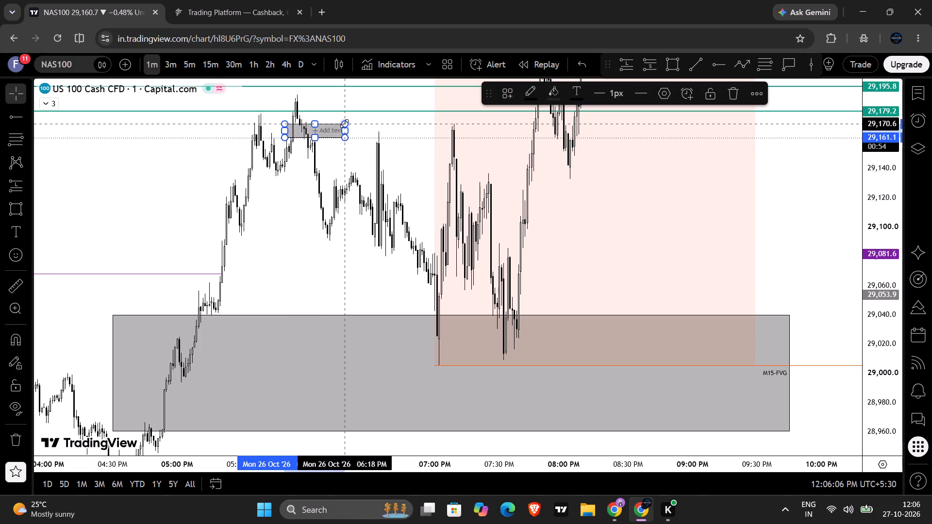
click(296, 162)
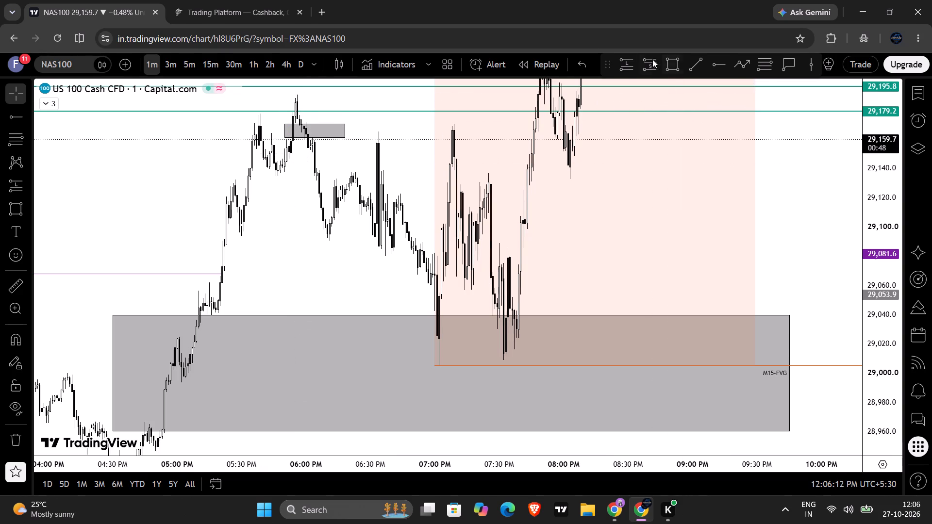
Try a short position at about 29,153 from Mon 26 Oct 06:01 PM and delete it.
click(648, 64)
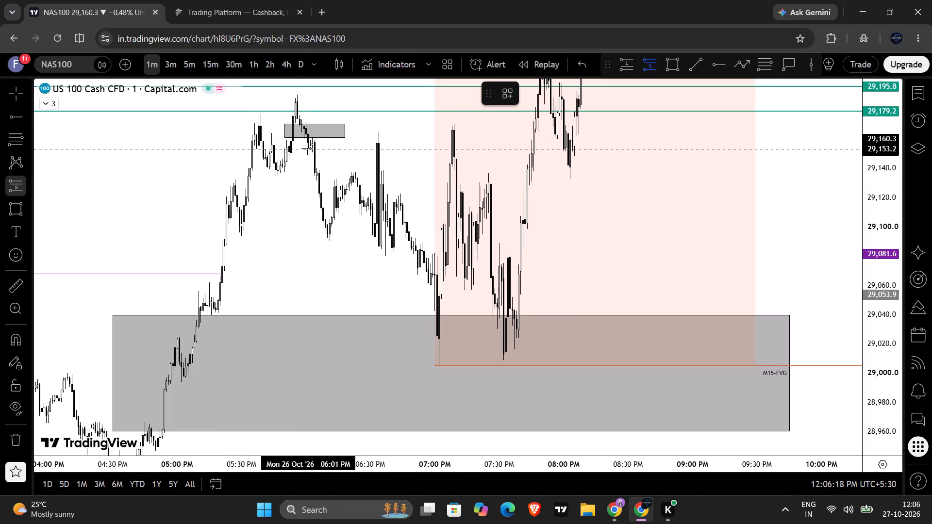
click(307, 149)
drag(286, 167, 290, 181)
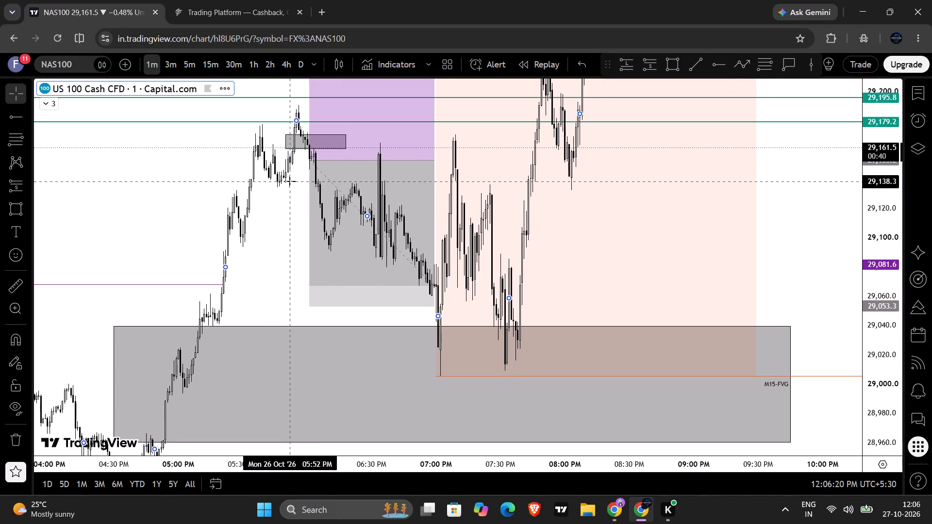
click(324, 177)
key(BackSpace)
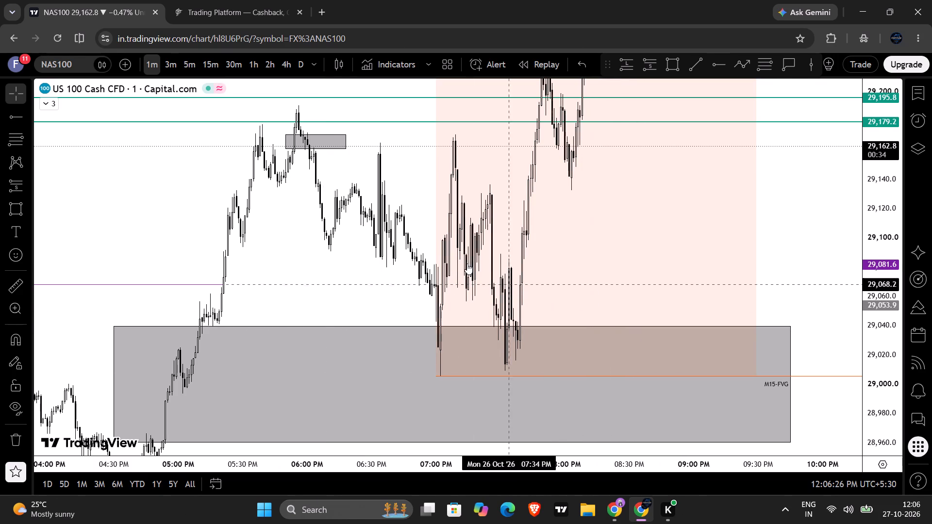
Switch to the TakeProfit platform and set its NAS100.F chart to the 15-minute timeframe.
scroll(467, 263, up, 5)
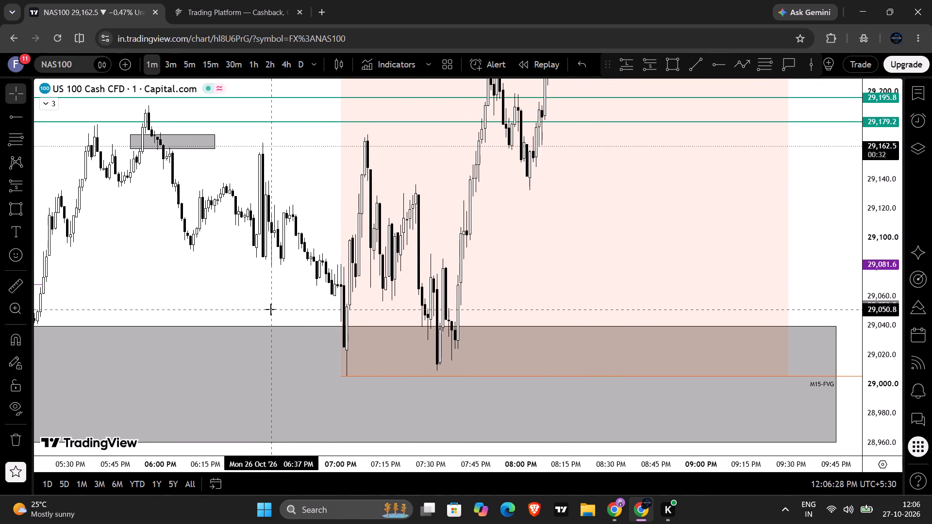
drag(271, 310, 280, 302)
click(274, 0)
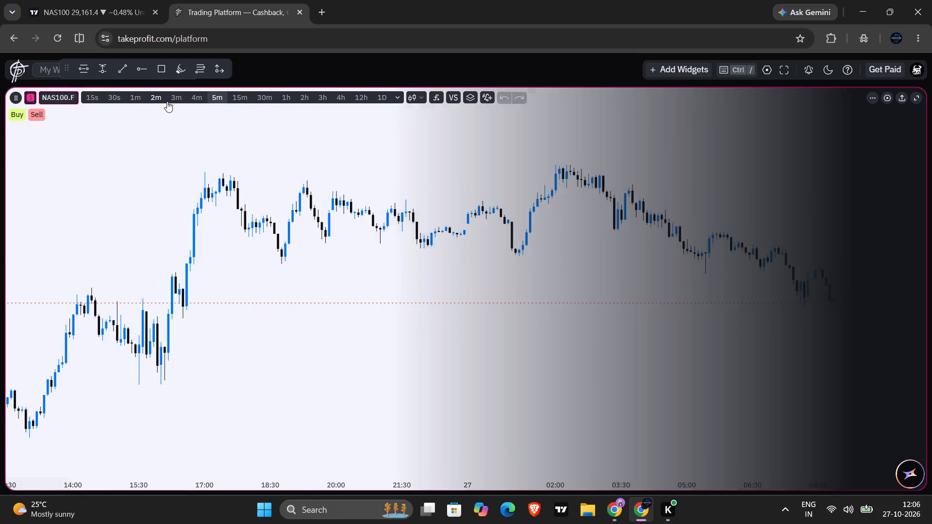
click(235, 99)
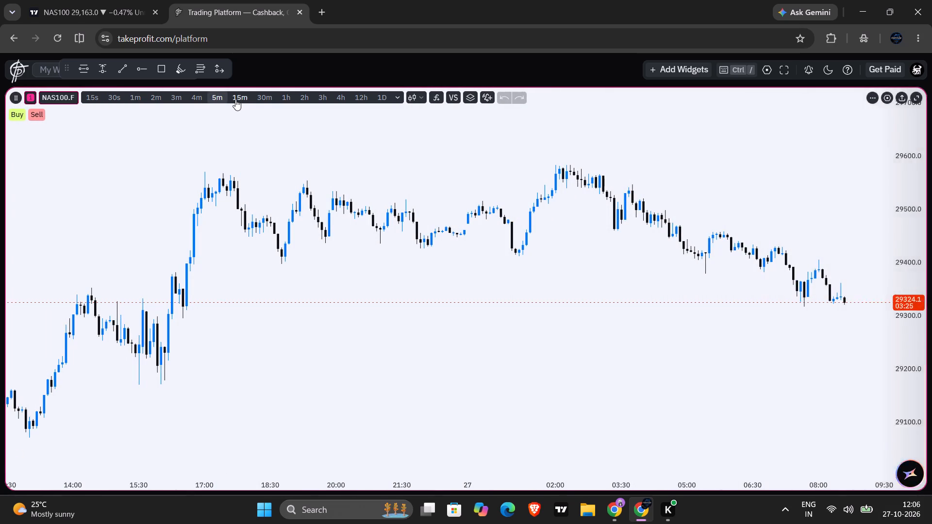
Examine recent 15-minute NAS100.F price action on TakeProfit, checking it against the TradingView chart.
click(121, 0)
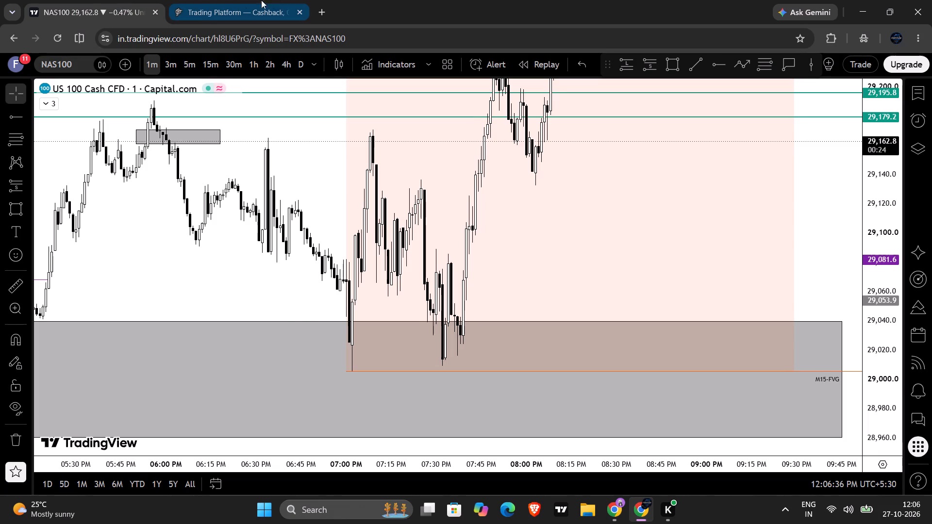
click(278, 0)
scroll(553, 230, down, 4)
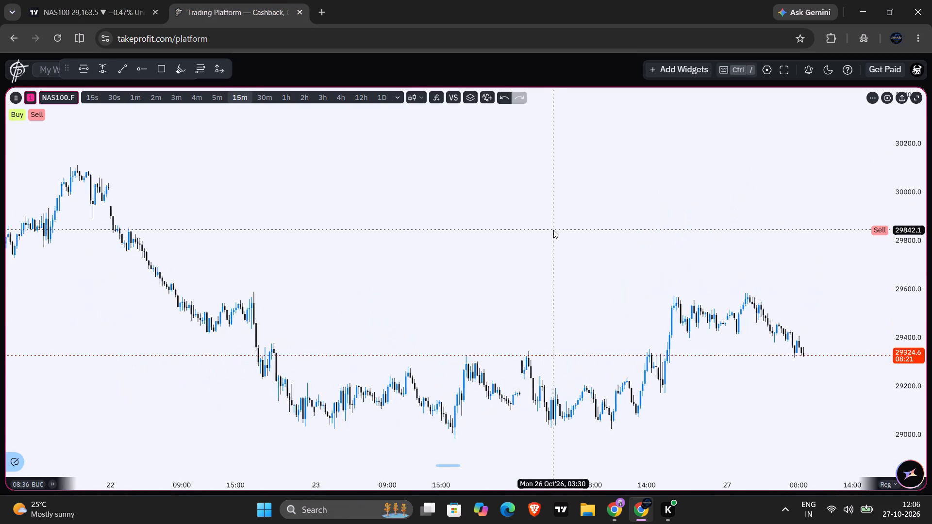
scroll(553, 230, down, 1)
scroll(553, 230, up, 9)
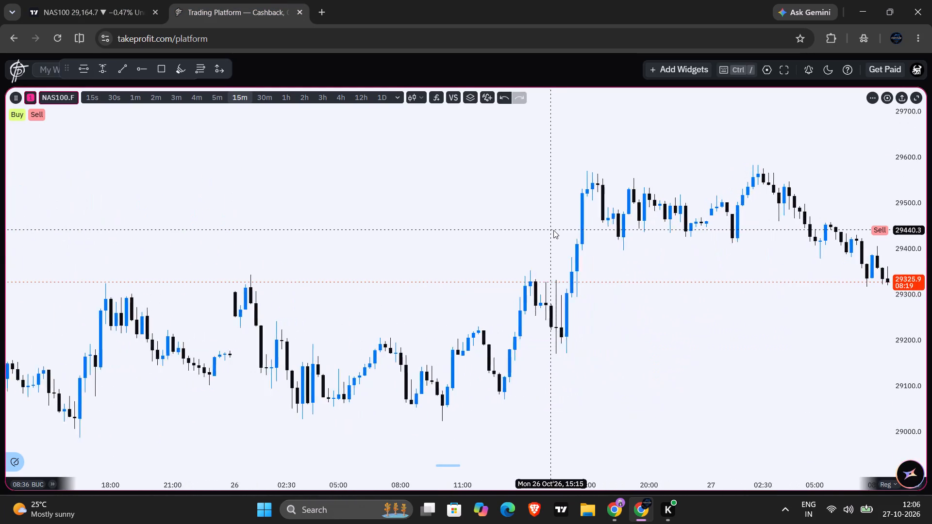
scroll(553, 230, up, 1)
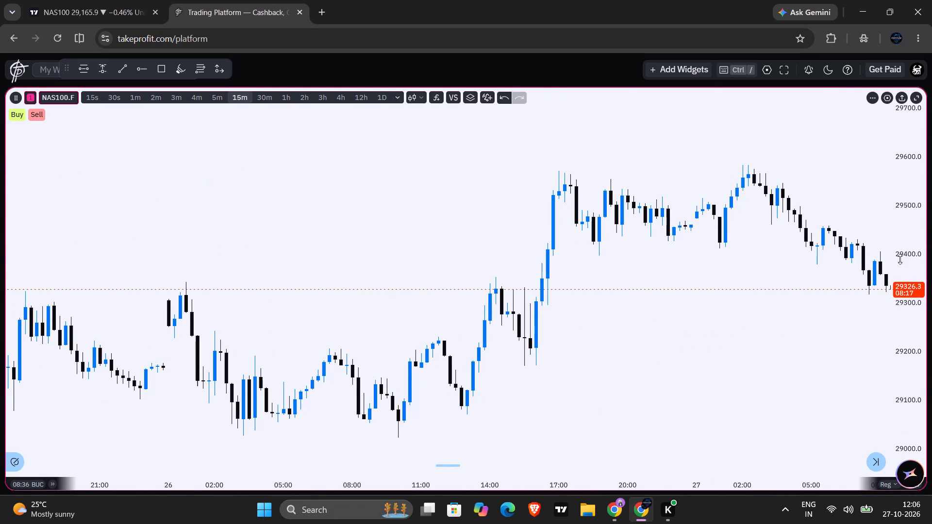
scroll(626, 379, down, 4)
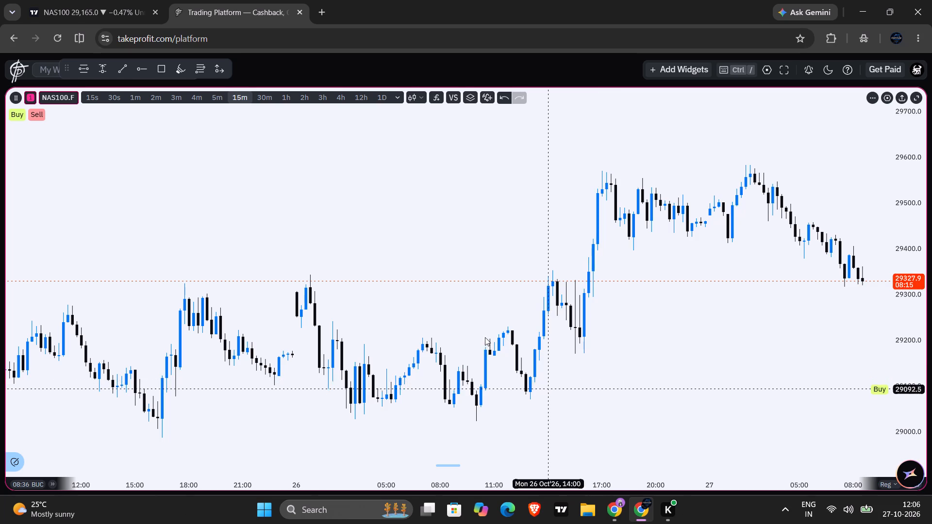
Return to TradingView, switch the NAS100 chart to the 15-minute timeframe and reset its view to the latest candles.
click(14, 0)
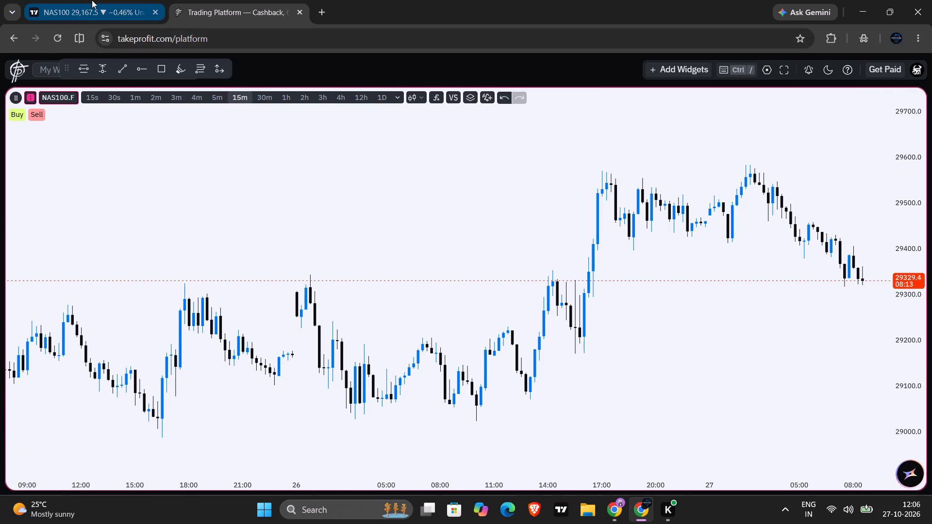
click(92, 0)
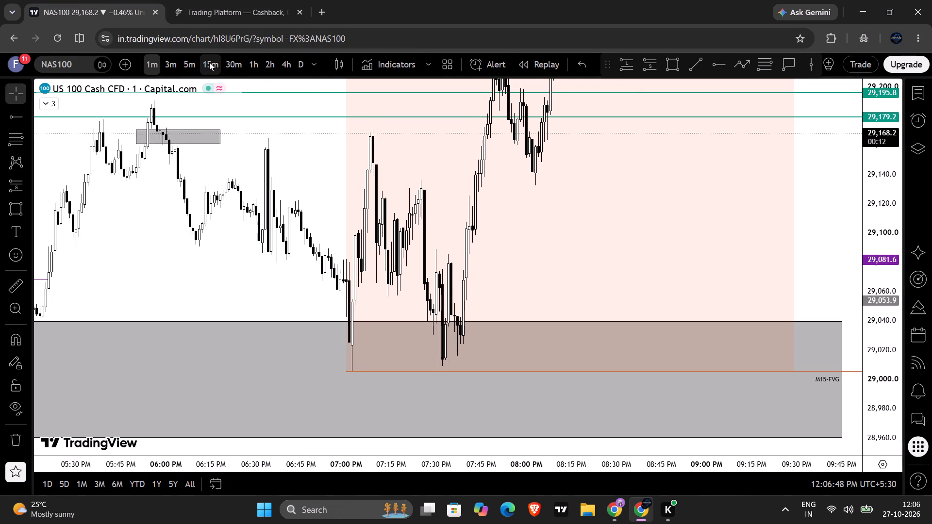
click(209, 62)
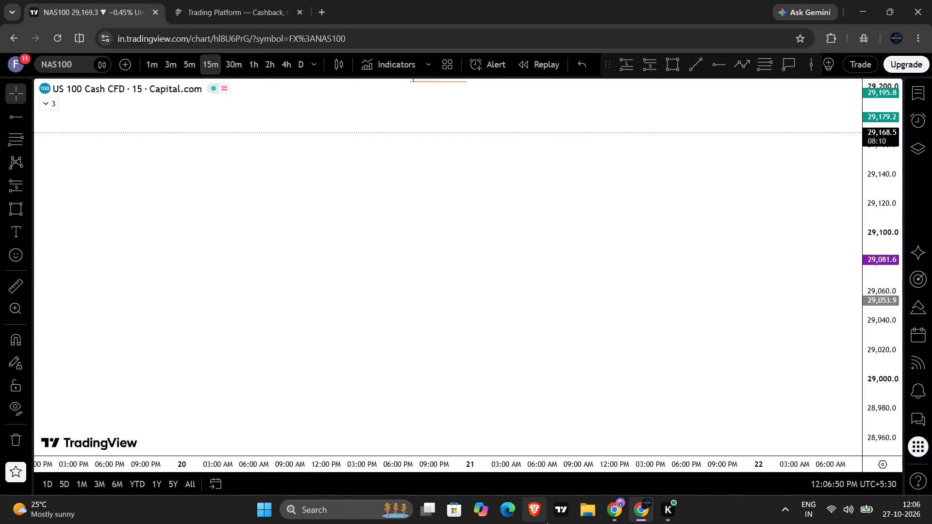
click(500, 434)
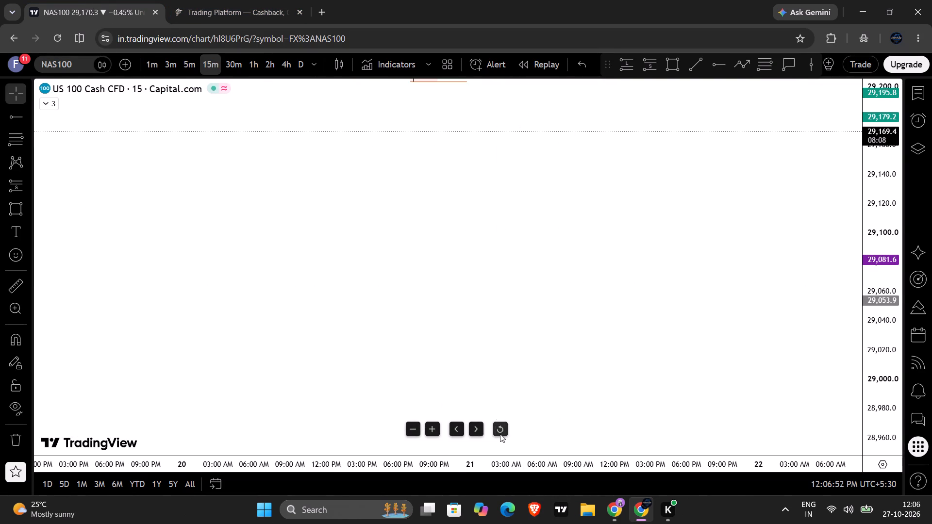
scroll(511, 384, up, 1)
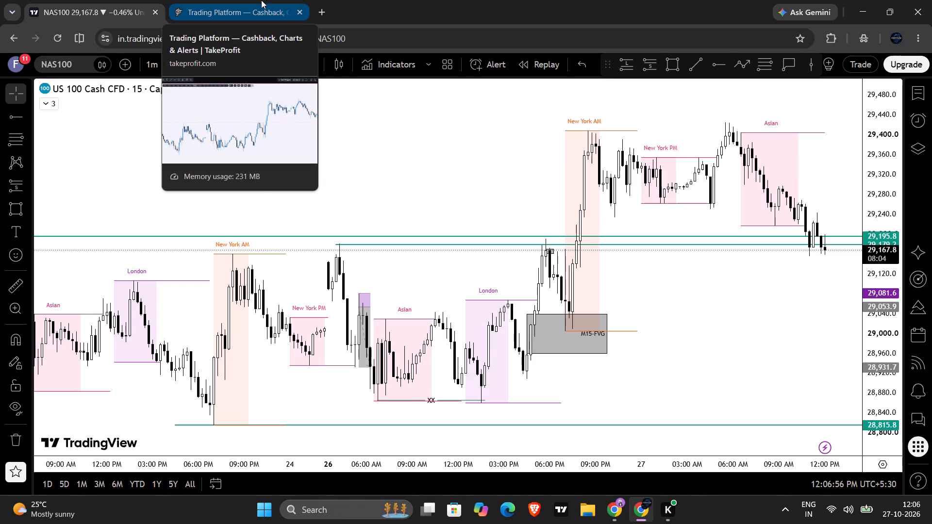
On the TakeProfit chart, draw a rectangle from Mon 26 Oct 12:45 to about 19:15 between about 29,119 and 29,200.
click(261, 0)
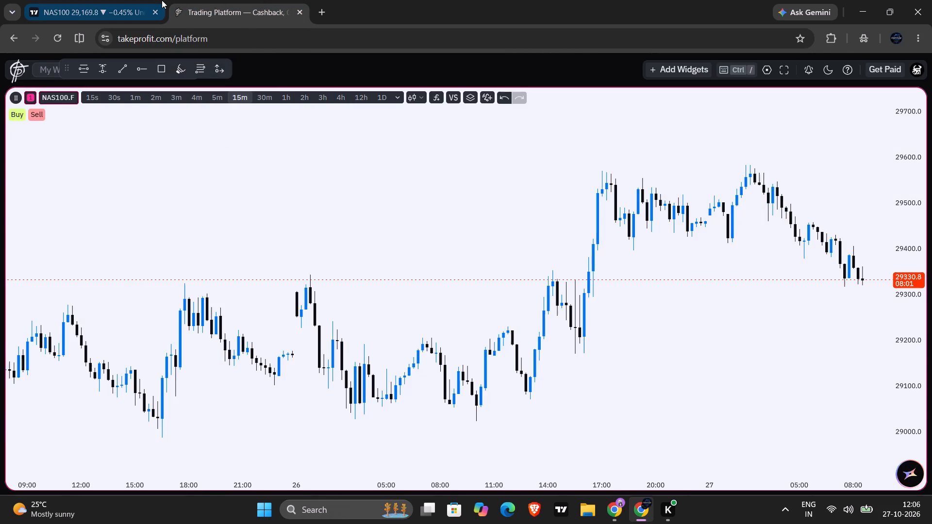
click(162, 0)
click(254, 0)
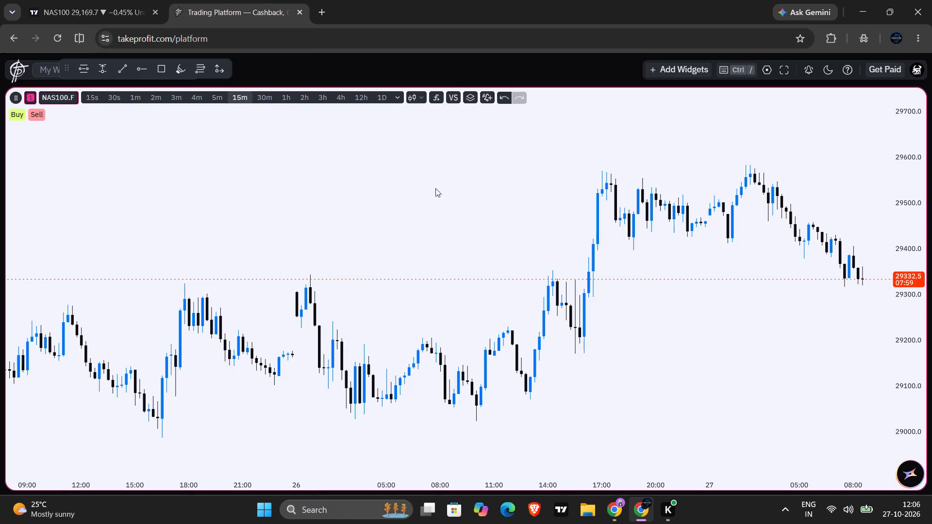
click(159, 69)
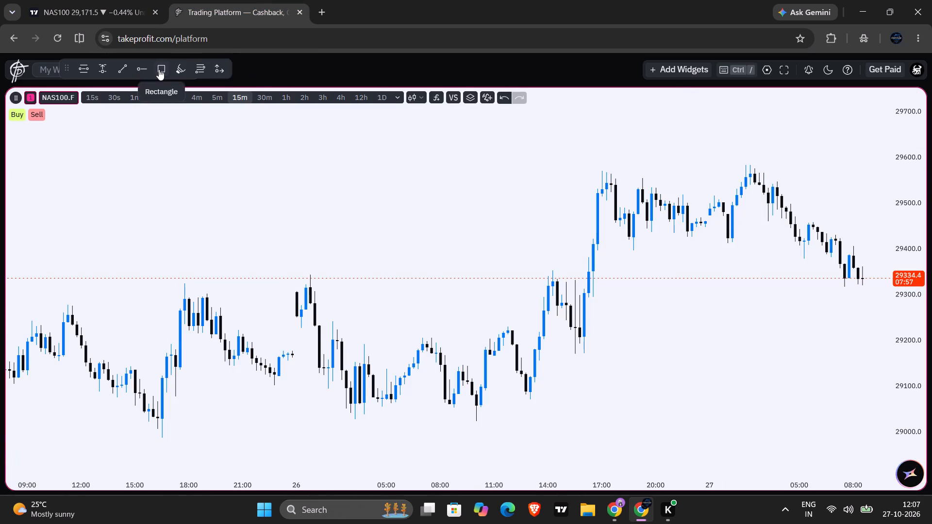
click(526, 377)
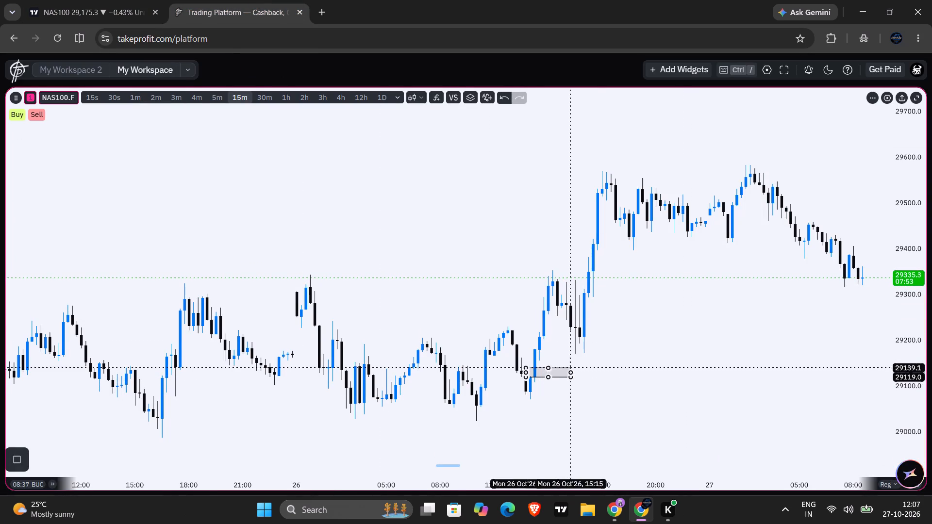
click(644, 340)
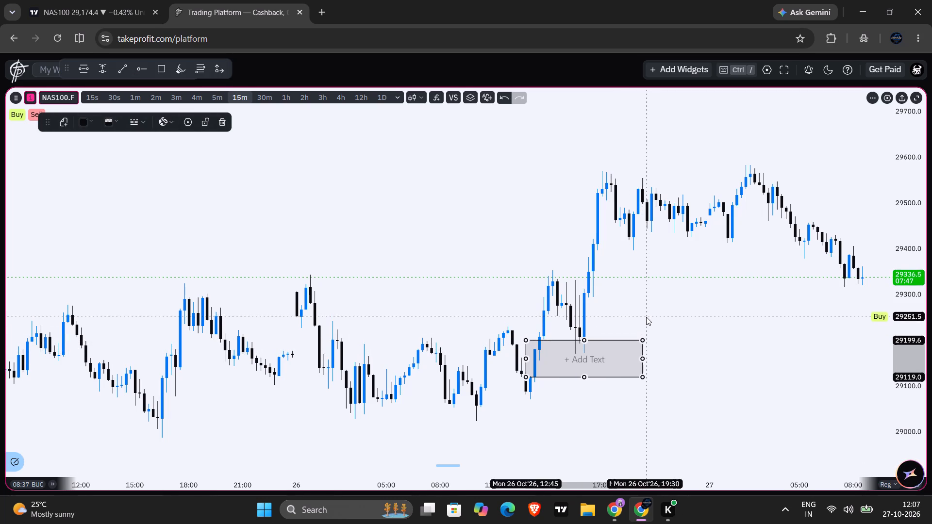
Deselect the new rectangle and switch the TakeProfit NAS100.F chart to the 30-second timeframe.
click(646, 317)
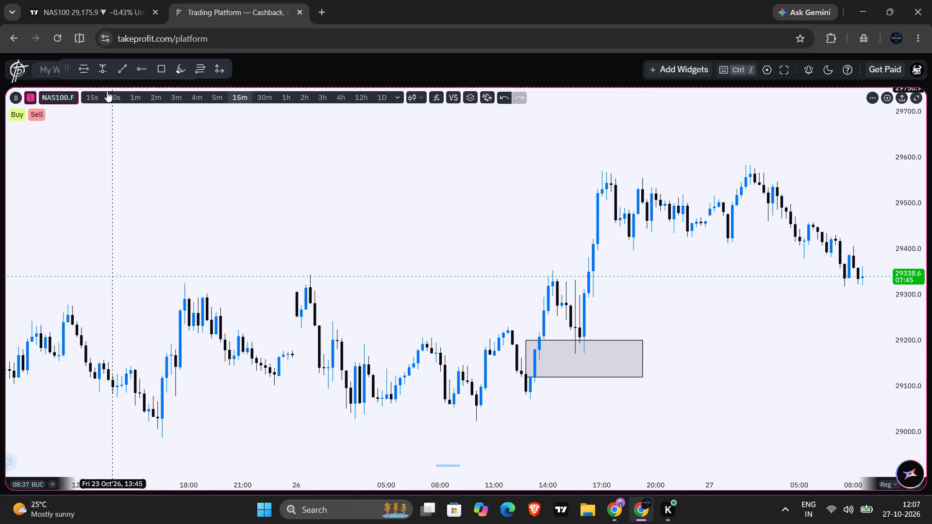
click(111, 96)
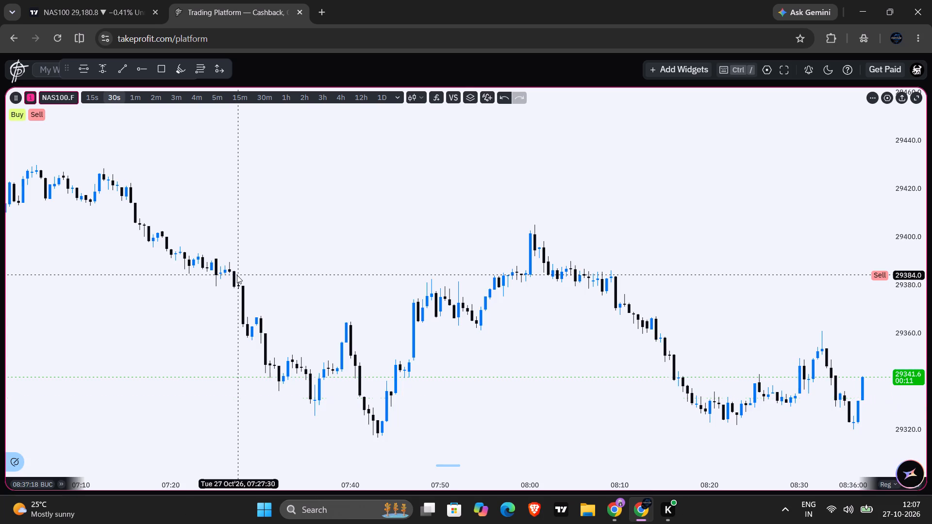
Examine the 30-second price action where candles react to the rectangle's upper edge, around 15:00 to 16:20 on Mon 26 Oct.
scroll(237, 275, down, 13)
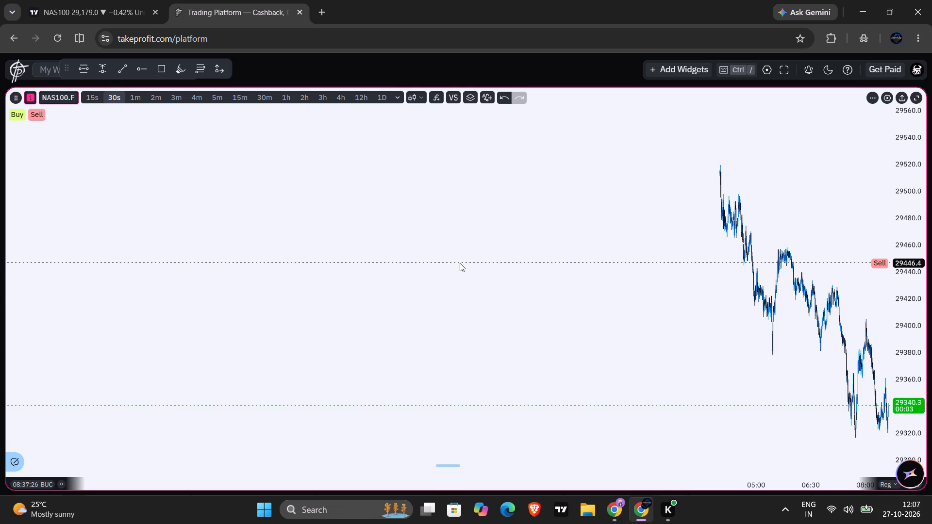
scroll(460, 263, up, 3)
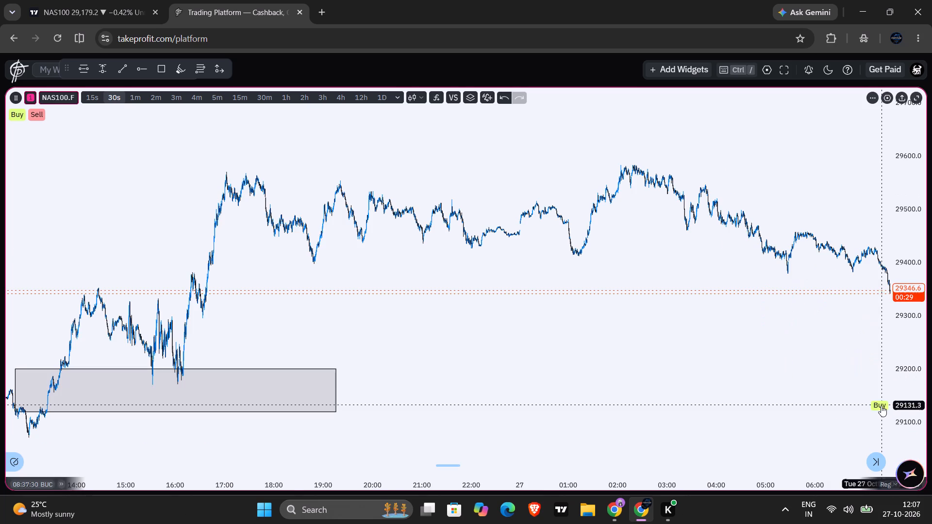
scroll(672, 391, down, 4)
drag(441, 279, 495, 272)
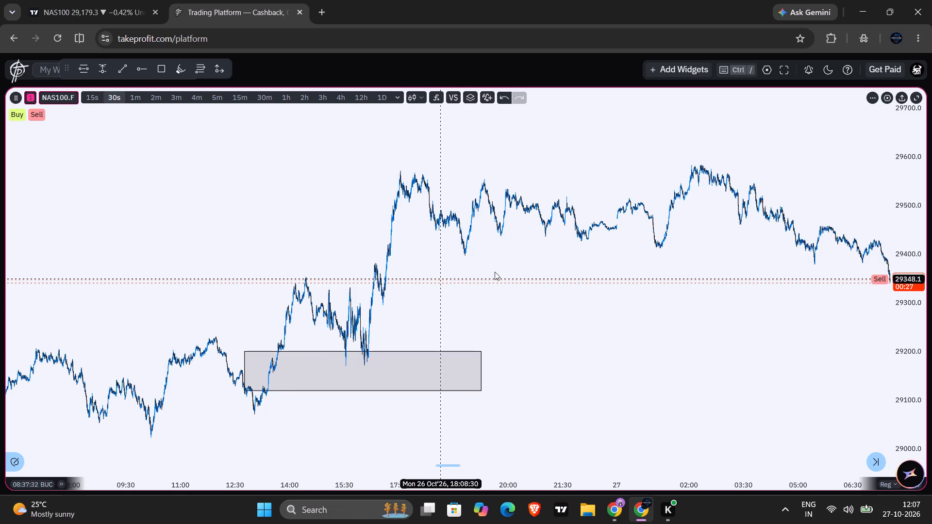
drag(495, 272, 931, 221)
scroll(838, 273, up, 6)
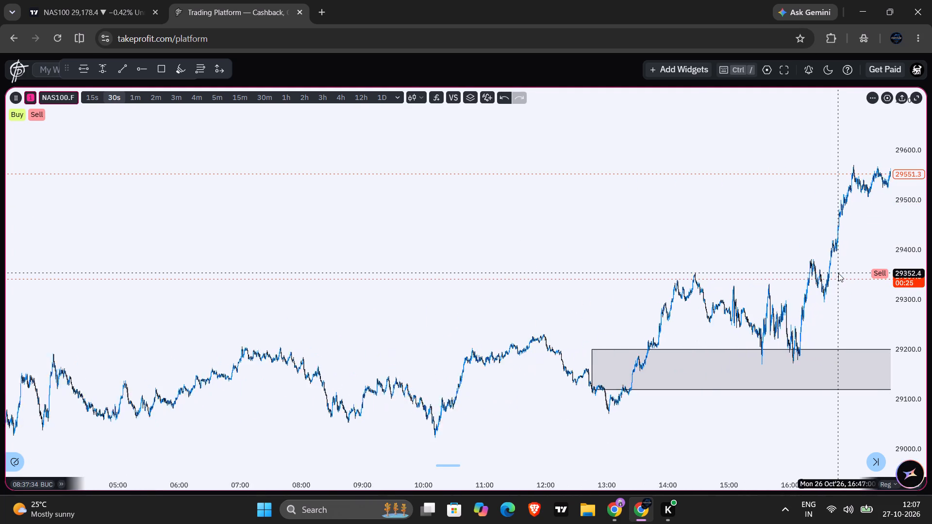
scroll(838, 273, up, 6)
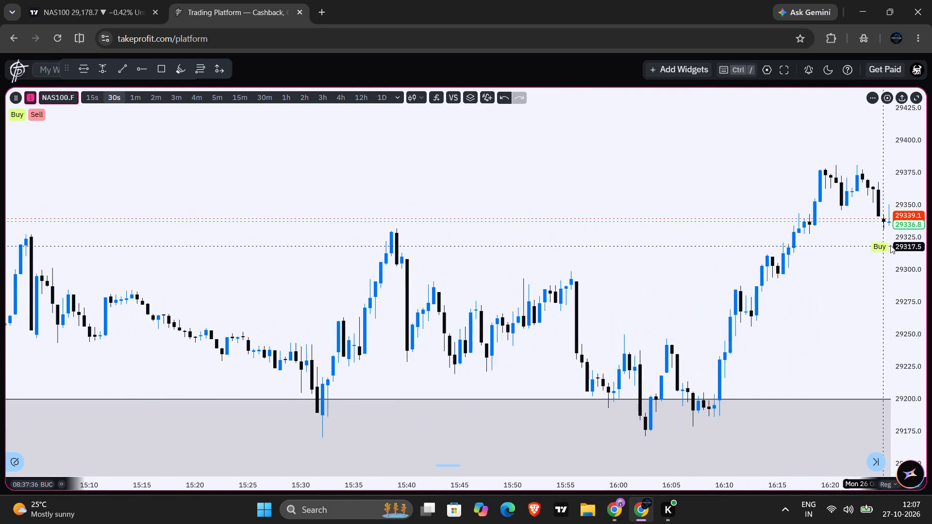
scroll(897, 245, up, 3)
scroll(791, 330, down, 1)
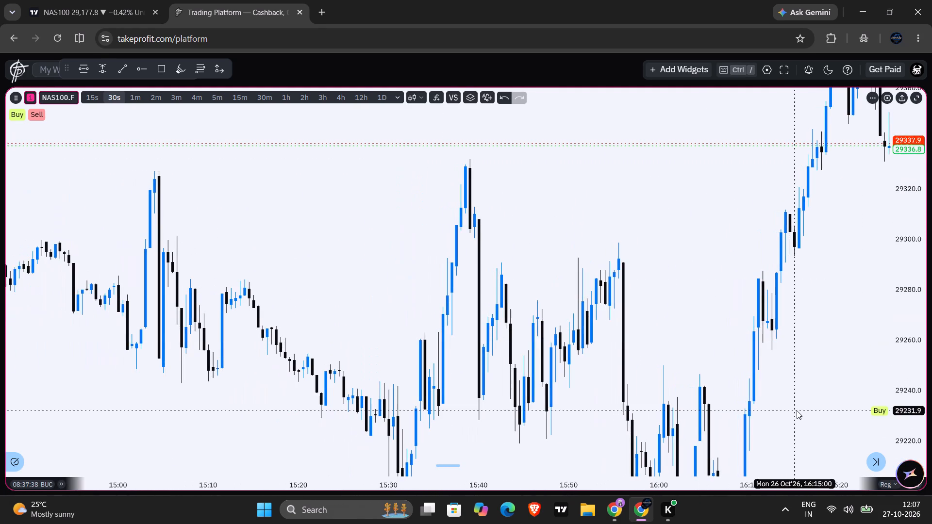
drag(797, 410, 759, 280)
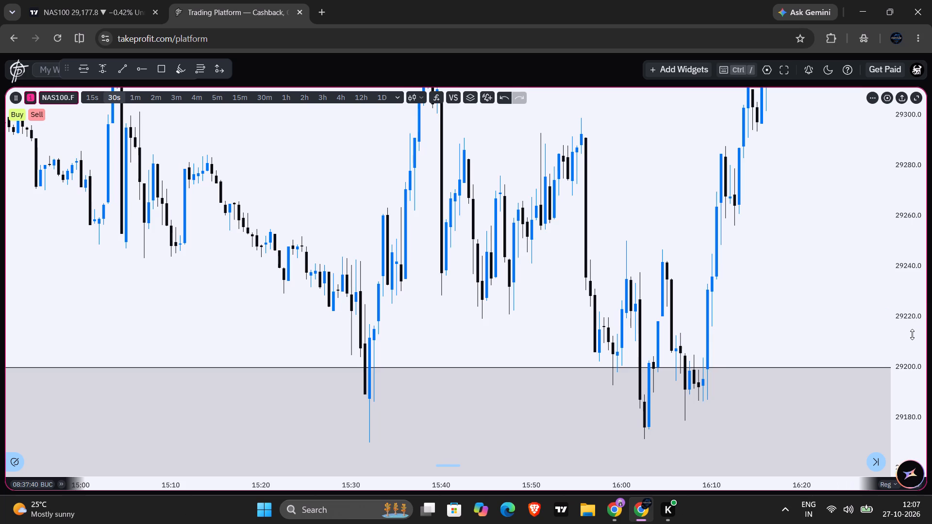
scroll(912, 334, down, 3)
scroll(829, 301, down, 1)
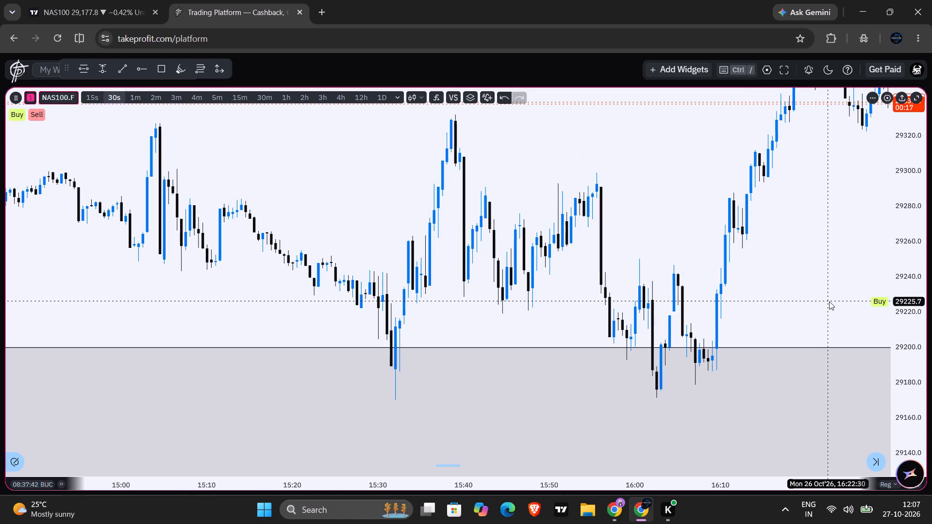
scroll(648, 254, down, 1)
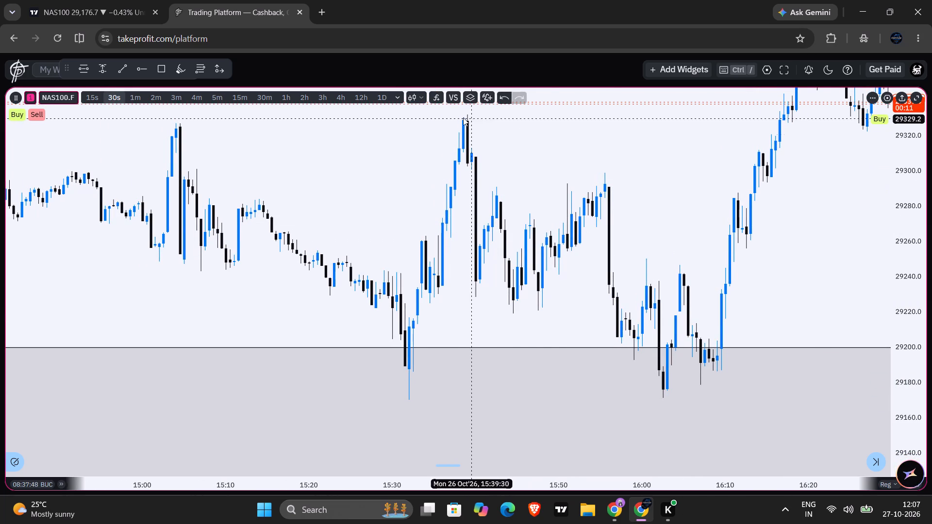
Go to TradingView, set the NAS100 chart to the 3-minute timeframe and examine price around the M15-FVG box.
click(91, 0)
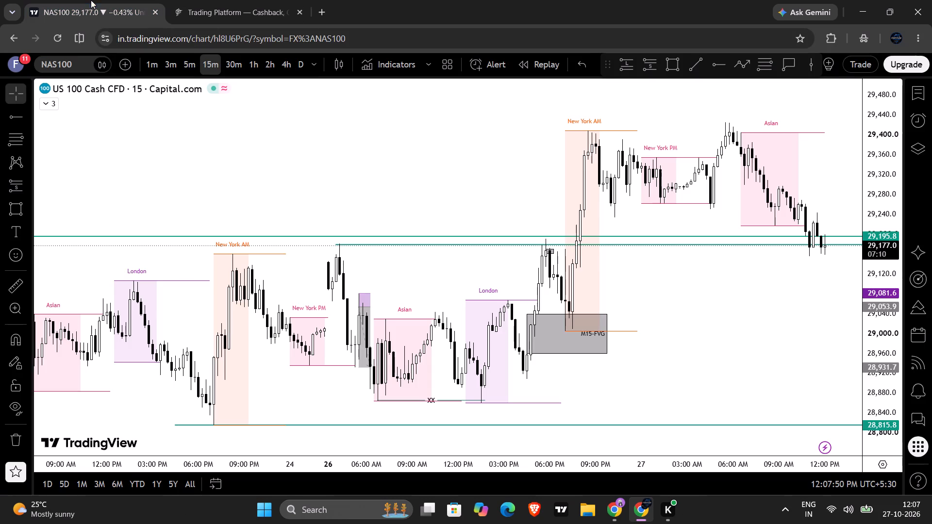
click(174, 64)
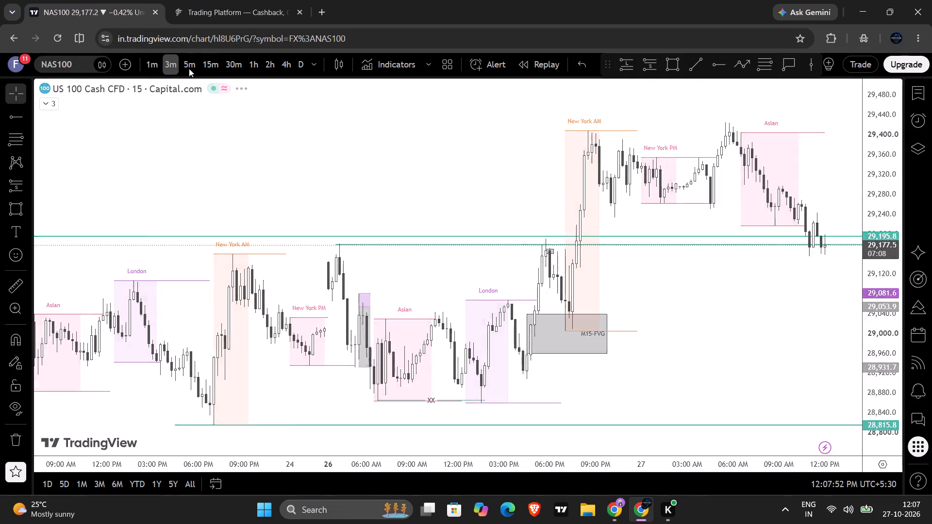
scroll(569, 297, down, 2)
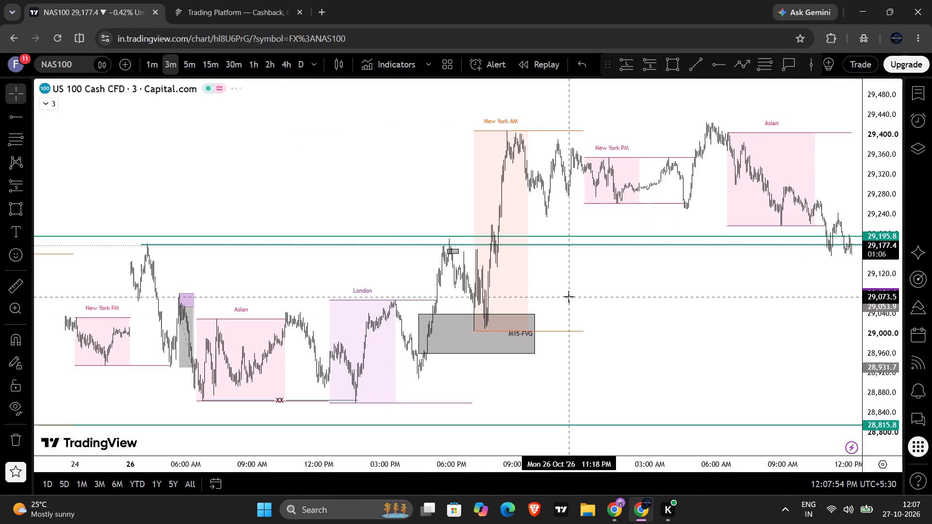
scroll(578, 303, up, 4)
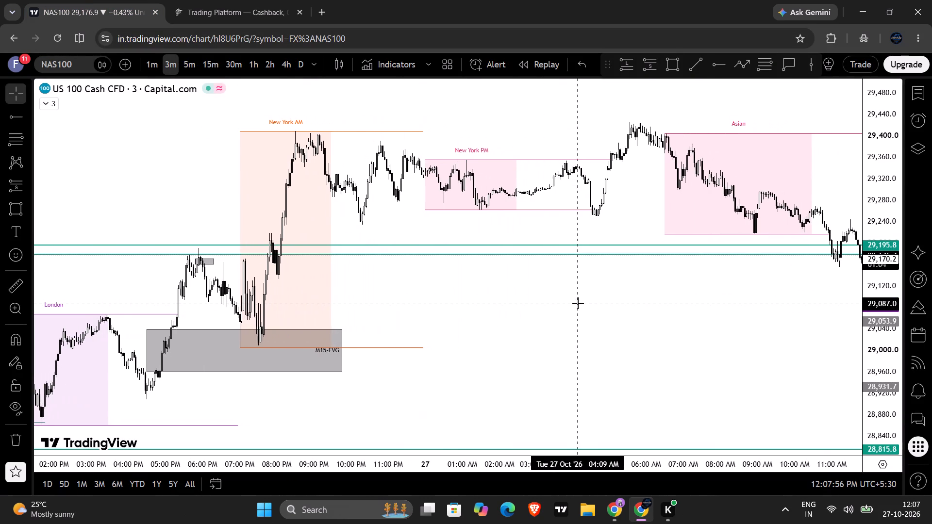
scroll(449, 277, up, 1)
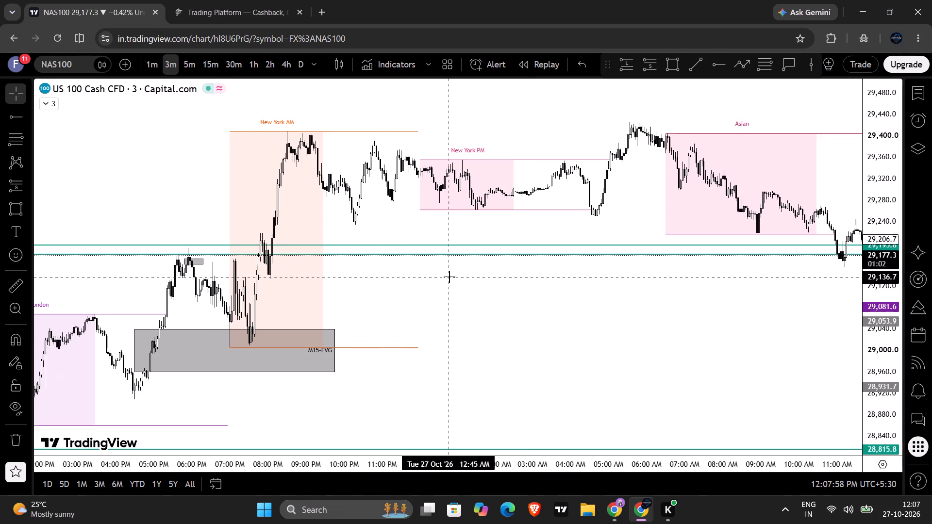
scroll(449, 277, up, 2)
drag(293, 310, 535, 328)
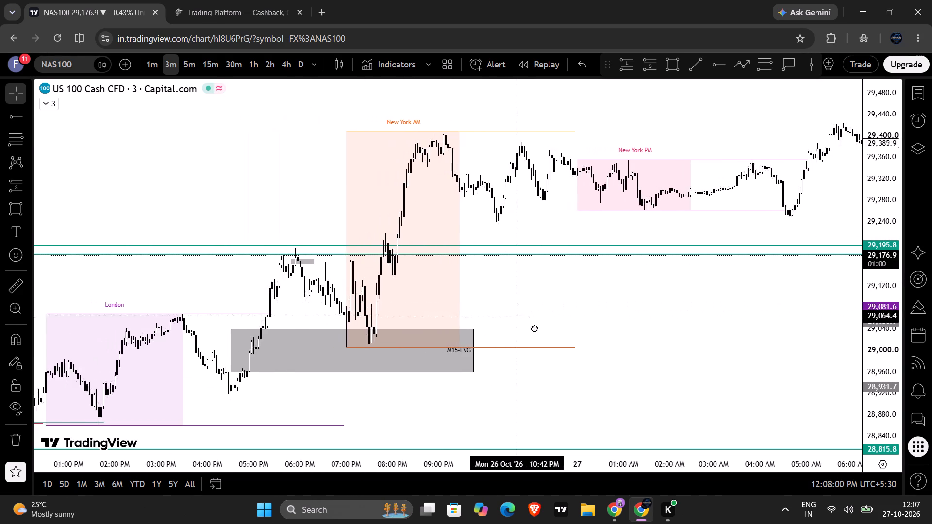
drag(535, 328, 564, 353)
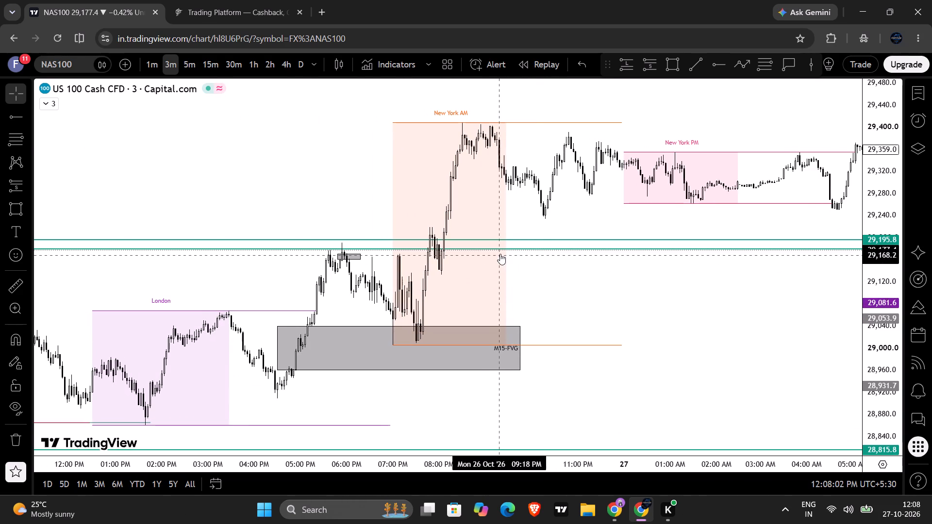
Delete the green horizontal line at 29,195.8 from the TradingView chart.
click(502, 239)
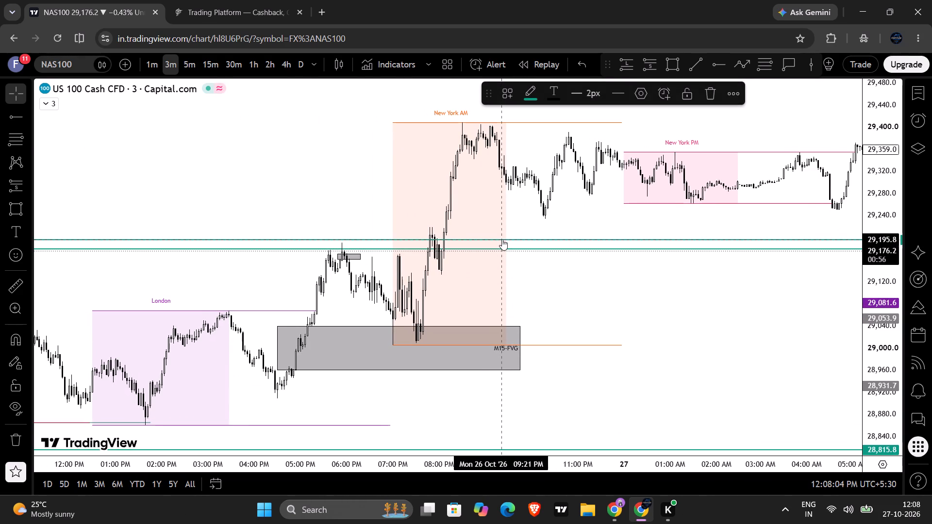
key(BackSpace)
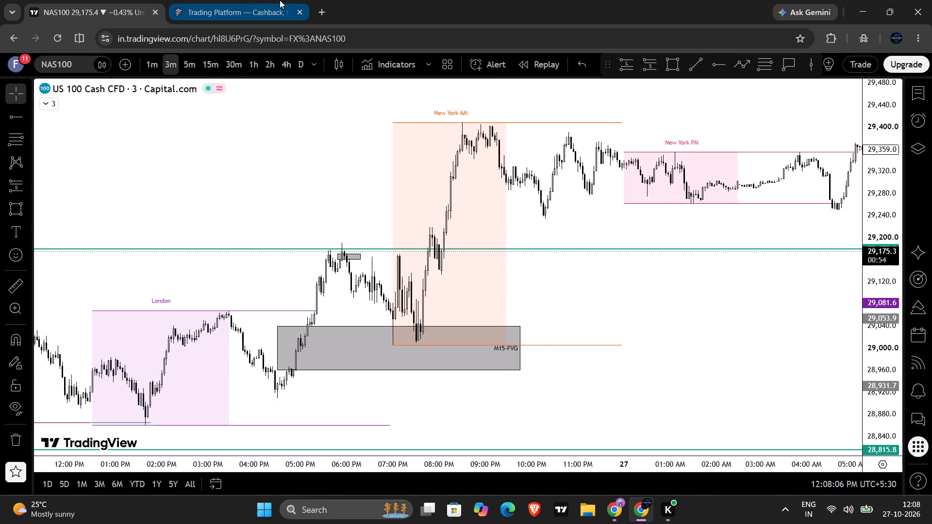
Look over the 30-second TakeProfit chart, return to TradingView and set its NAS100 chart to the 1-minute timeframe.
click(280, 0)
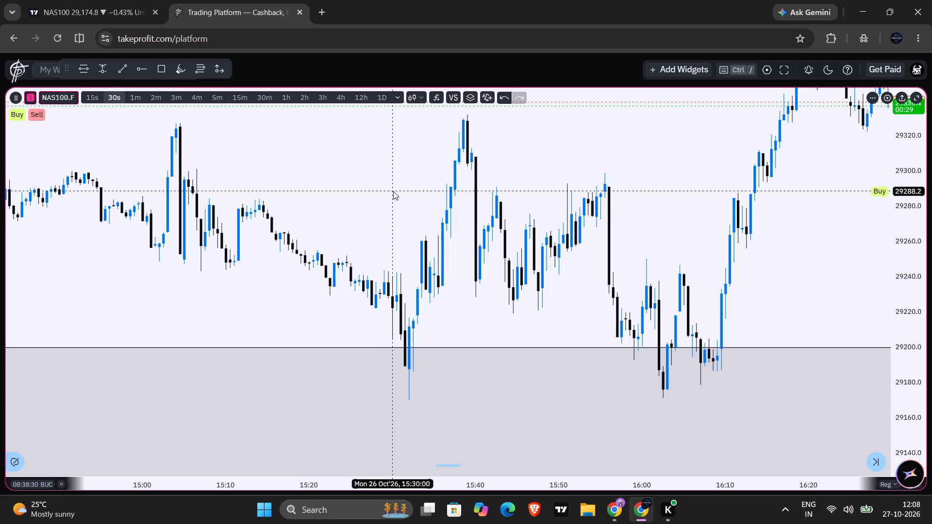
click(50, 3)
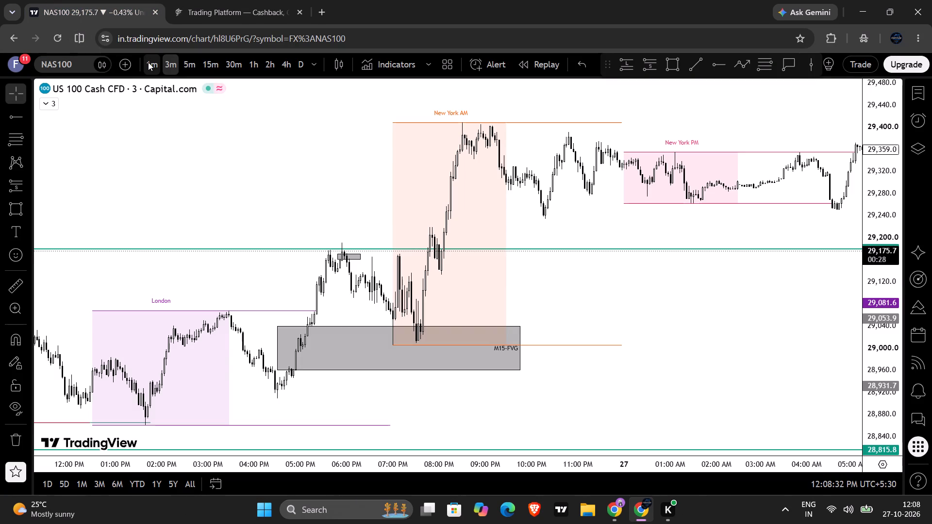
click(148, 62)
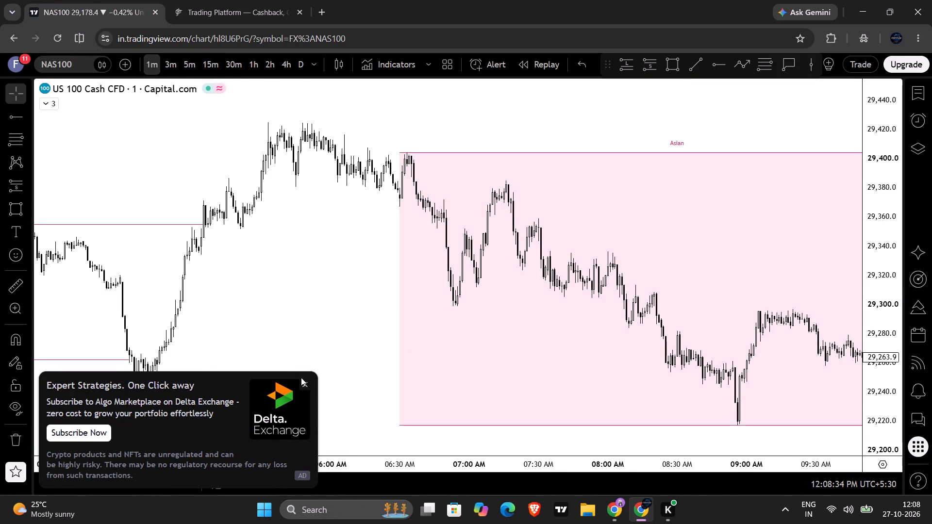
Dismiss the advertisement covering the TradingView chart and the upgrade offer, closing any advertiser page that opens.
click(310, 391)
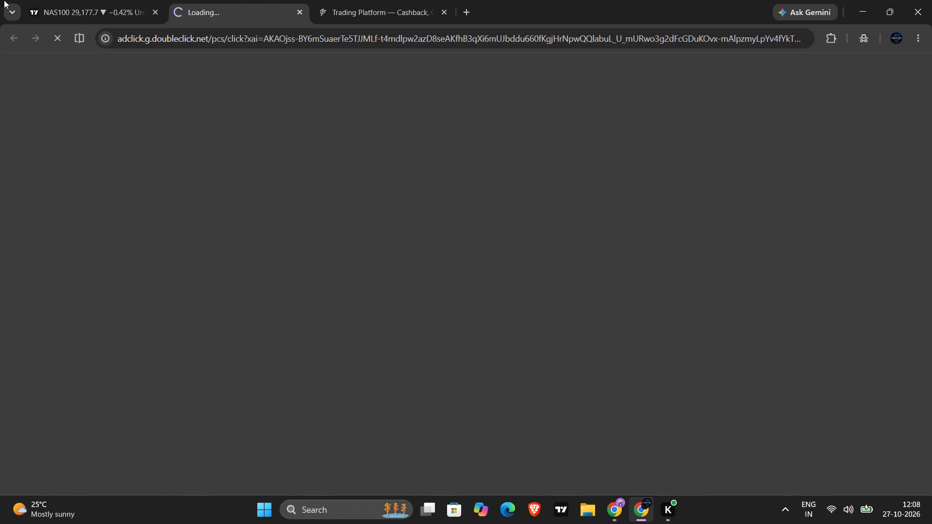
click(301, 15)
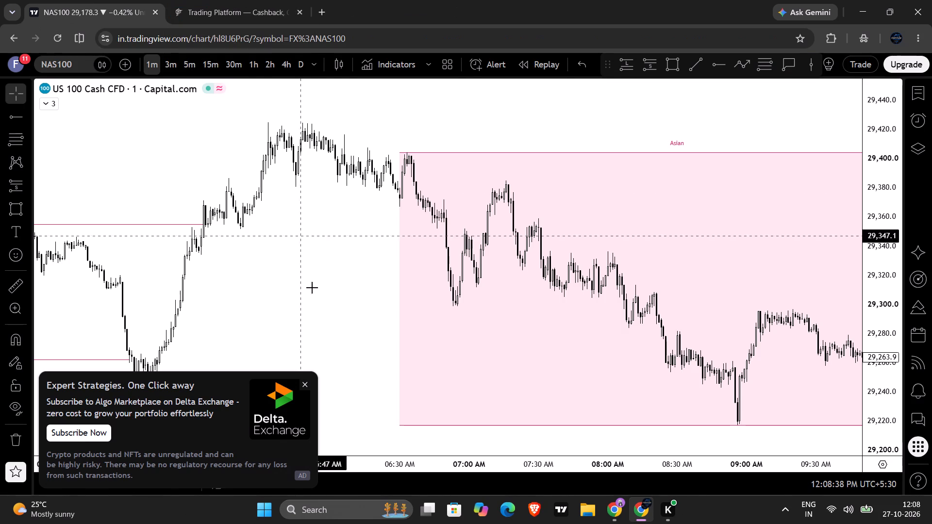
click(302, 387)
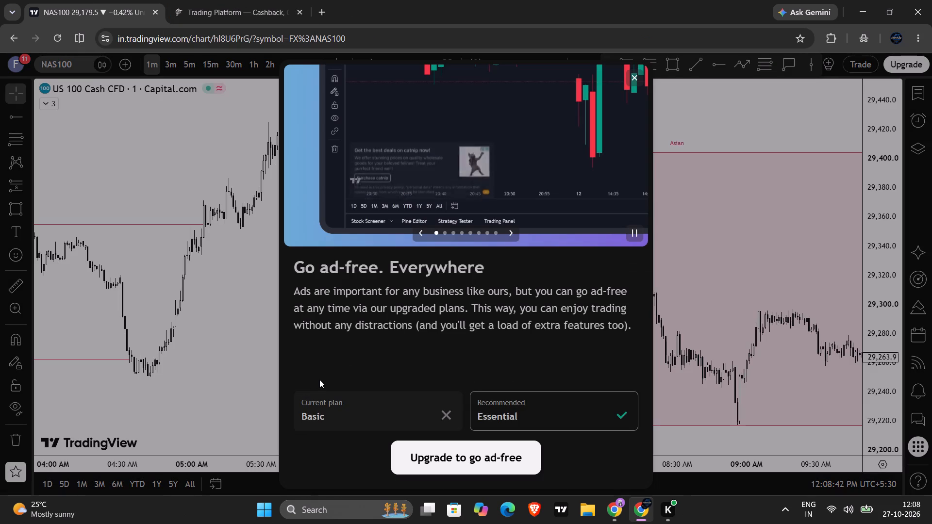
click(634, 79)
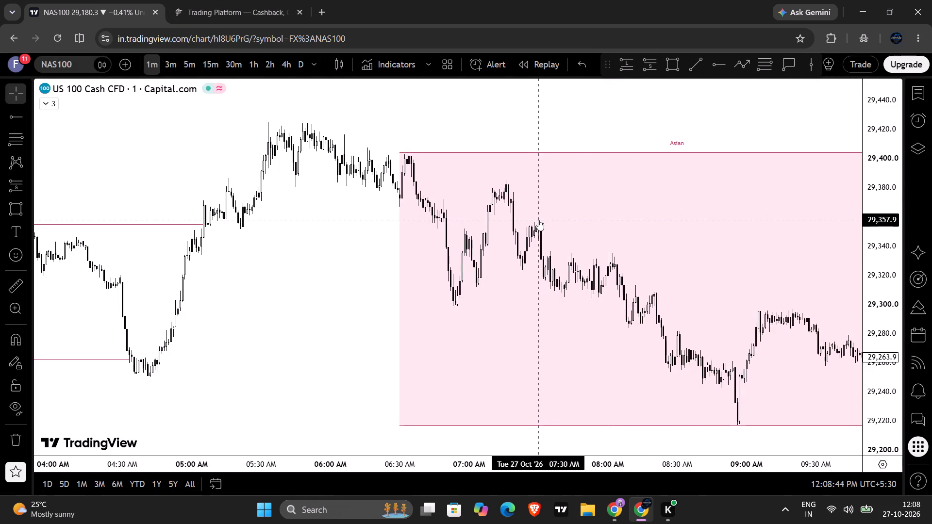
Delete the small grey rectangle just below the green line, near 29,165 around 6:00 PM on Mon 26 Oct.
scroll(538, 220, down, 6)
drag(407, 275, 759, 273)
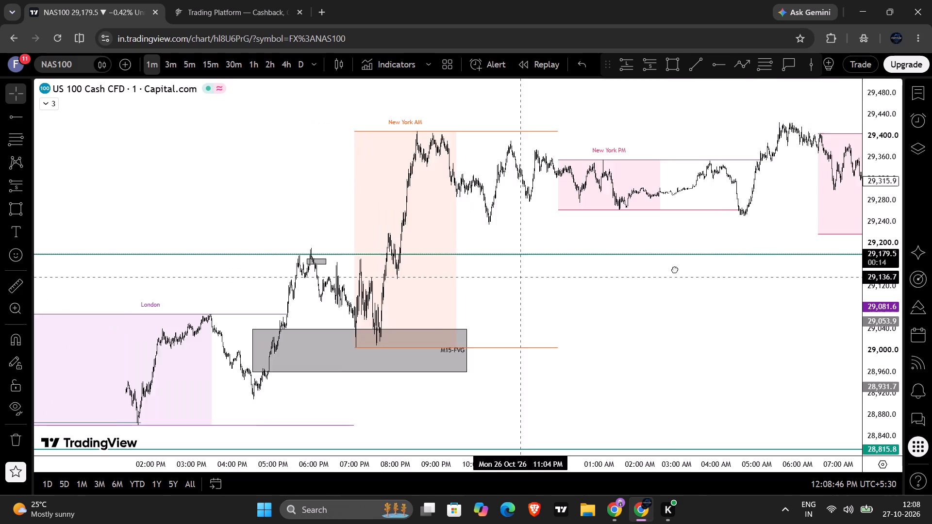
drag(759, 273, 925, 319)
scroll(925, 319, up, 7)
scroll(867, 283, up, 5)
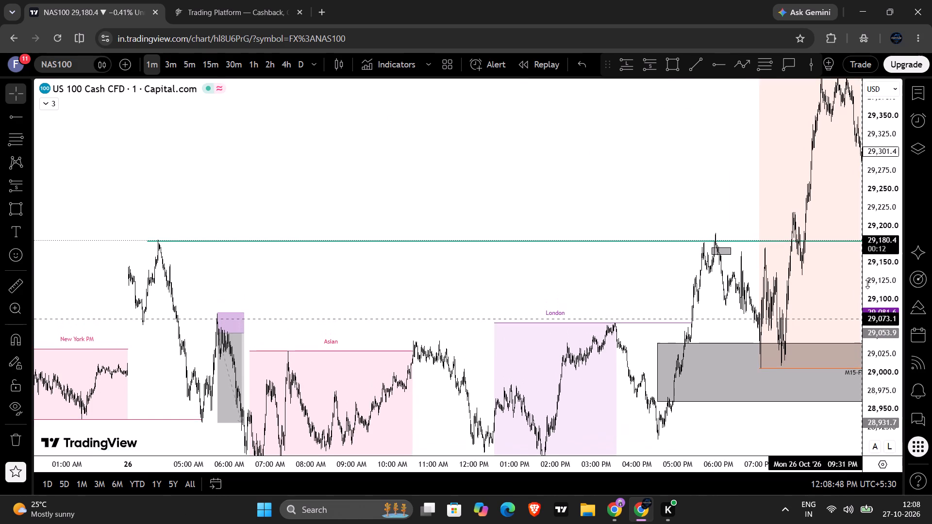
scroll(853, 284, up, 4)
drag(793, 309, 471, 254)
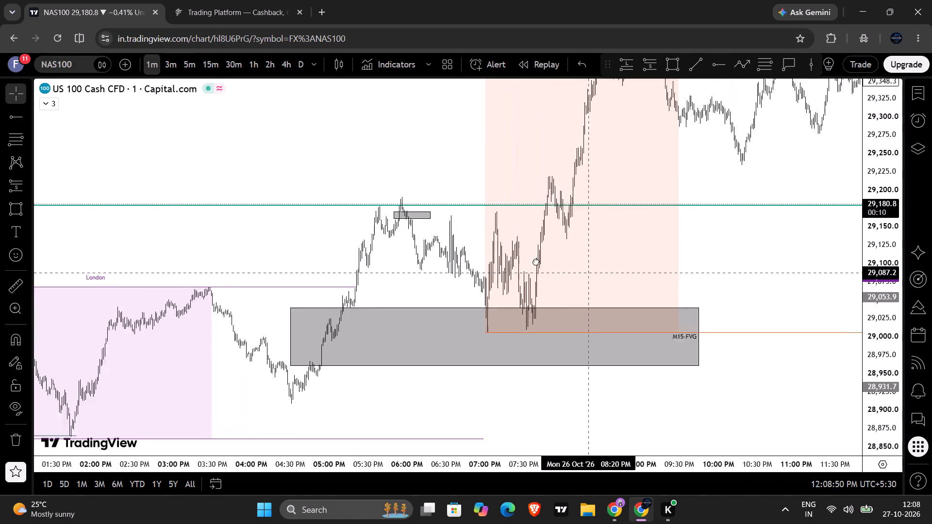
drag(471, 254, 449, 250)
click(295, 193)
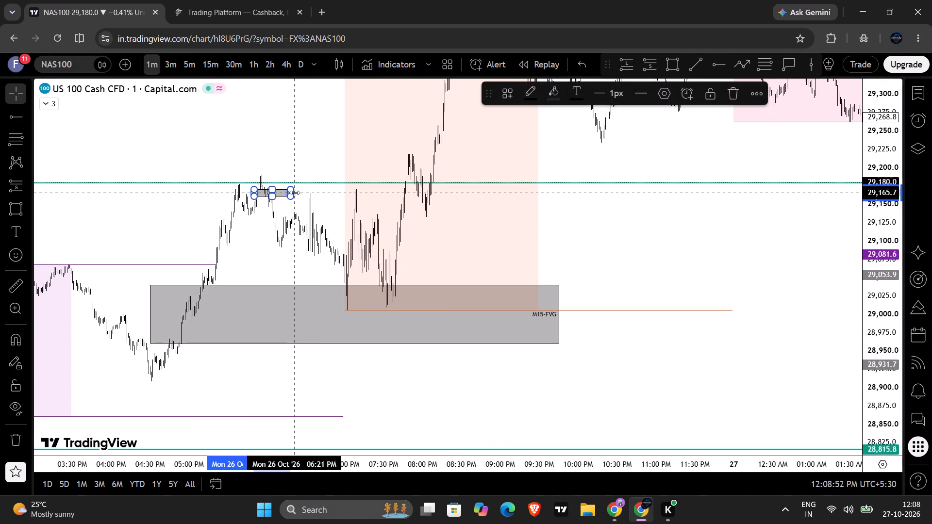
key(BackSpace)
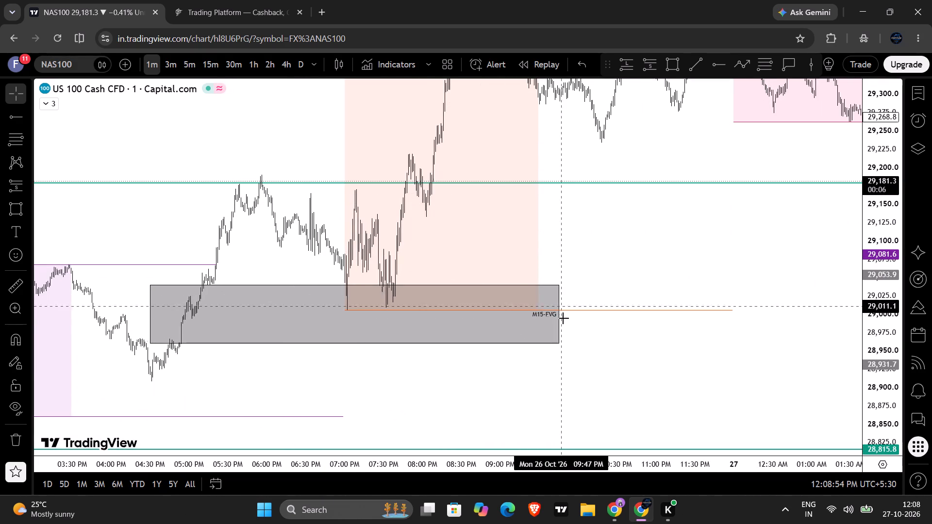
Shorten the M15-FVG box so that it ends at about 7:58 PM on Mon 26 Oct.
drag(559, 316, 419, 312)
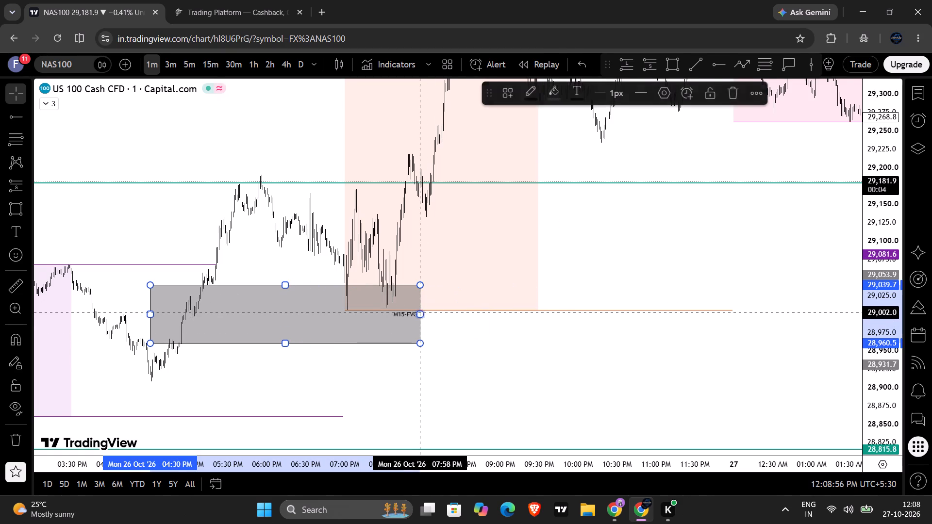
Draw a short horizontal trend line at about 29,069 from about 6:56 PM to 7:07 PM on Mon 26 Oct.
scroll(483, 438, up, 4)
drag(189, 416, 649, 410)
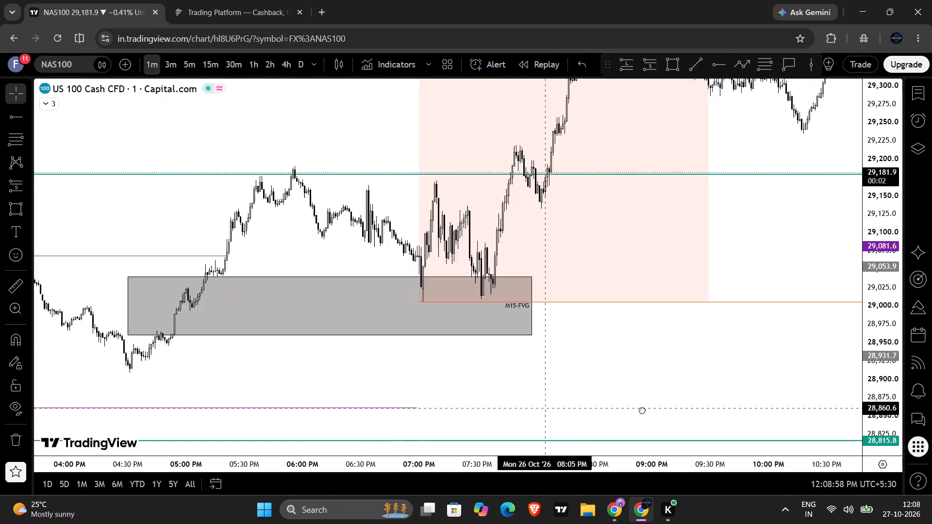
drag(649, 410, 696, 402)
scroll(696, 402, up, 6)
scroll(893, 262, up, 3)
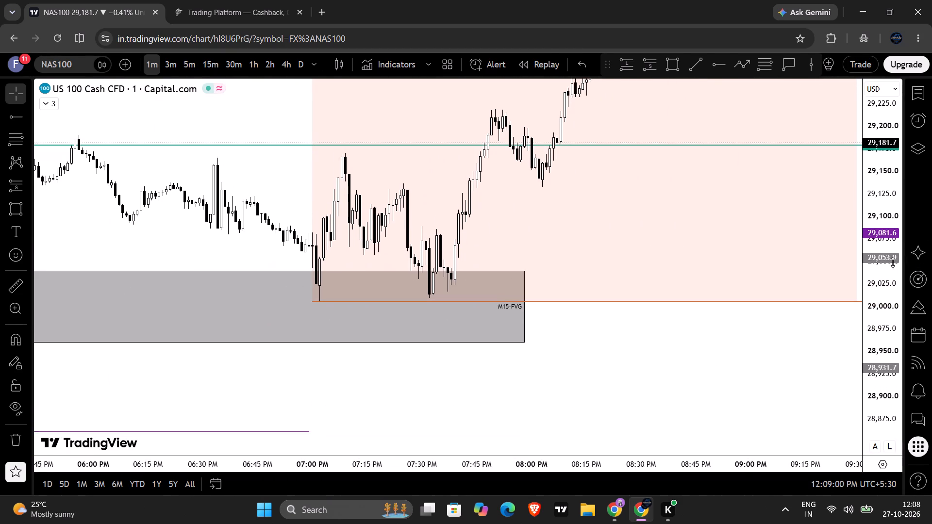
scroll(893, 262, up, 4)
scroll(691, 322, down, 1)
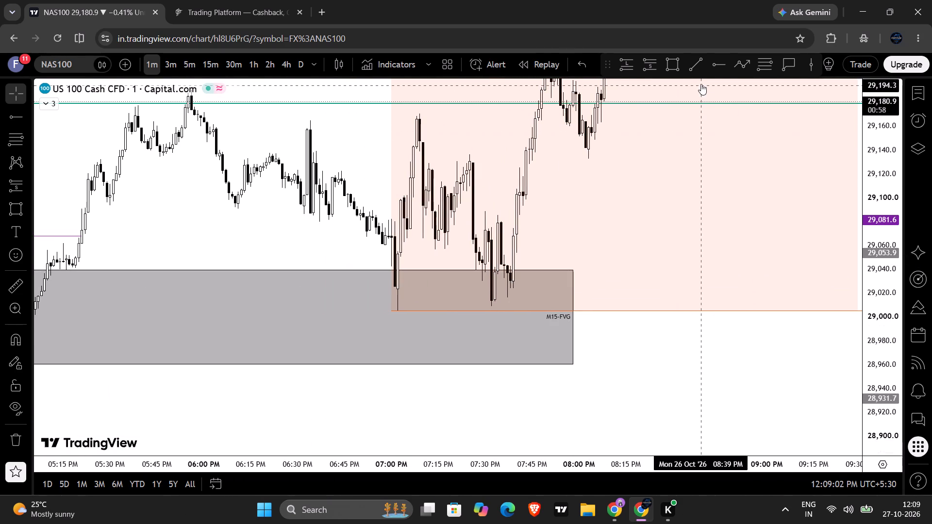
click(697, 57)
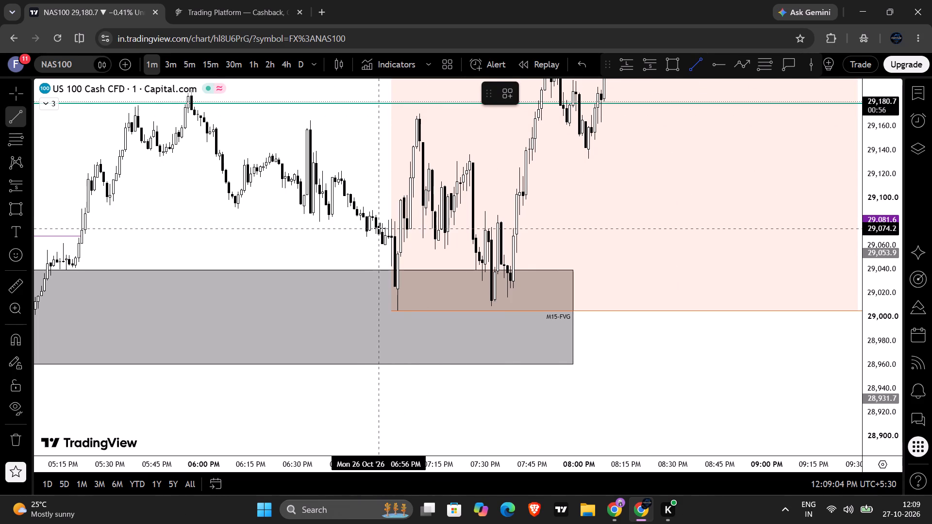
click(379, 235)
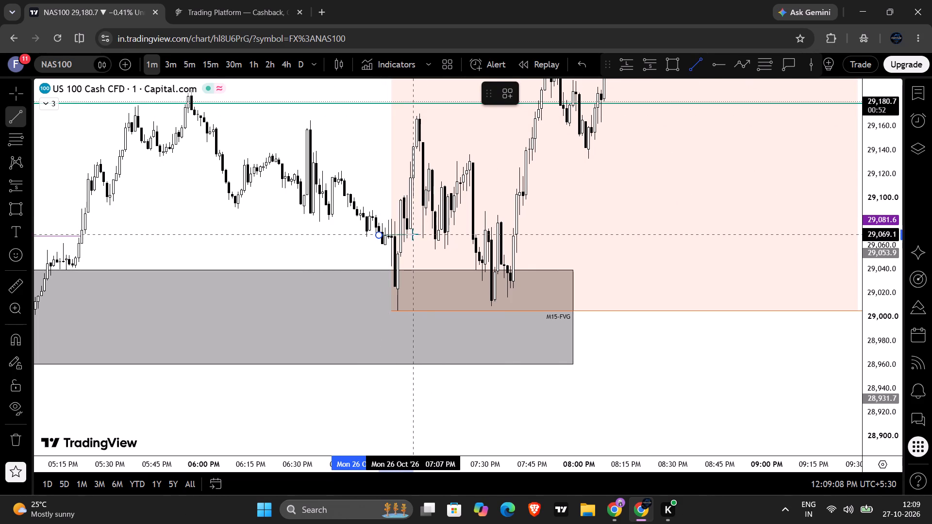
click(413, 235)
click(334, 242)
drag(334, 242, 333, 245)
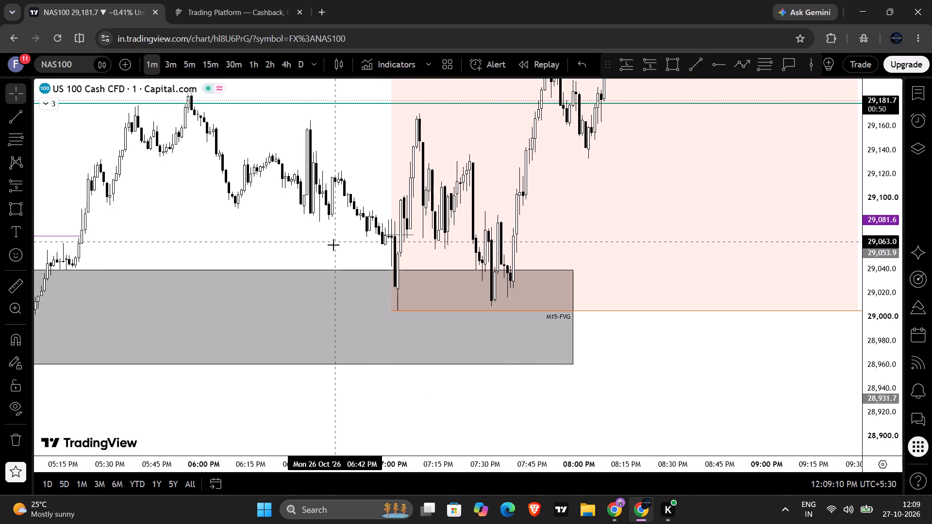
Place a long position with its entry at about 29,072.7 at 7:04 PM and its stop at about 29,023.3.
drag(333, 245, 333, 283)
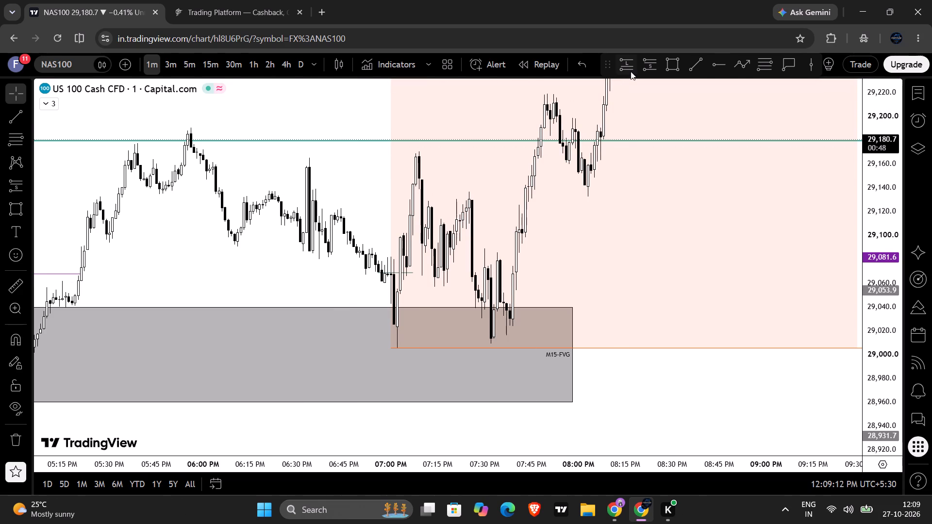
click(631, 71)
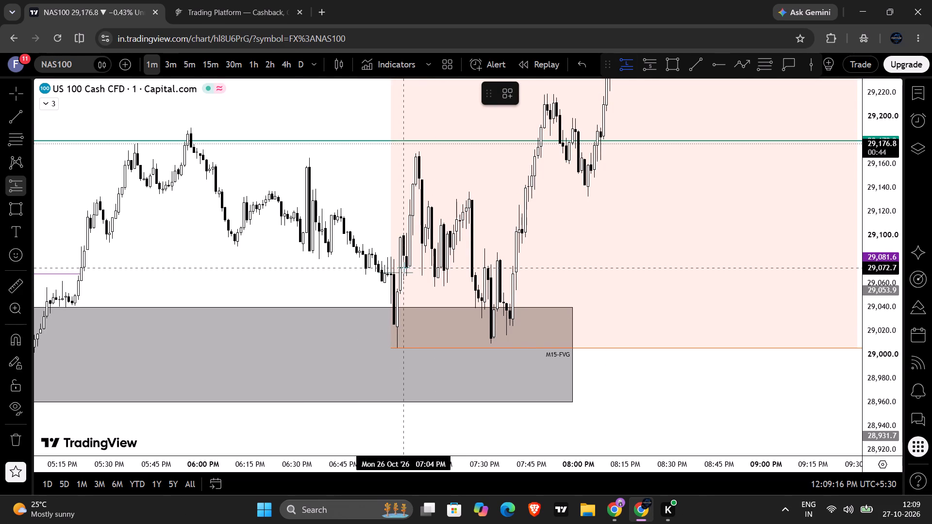
click(404, 268)
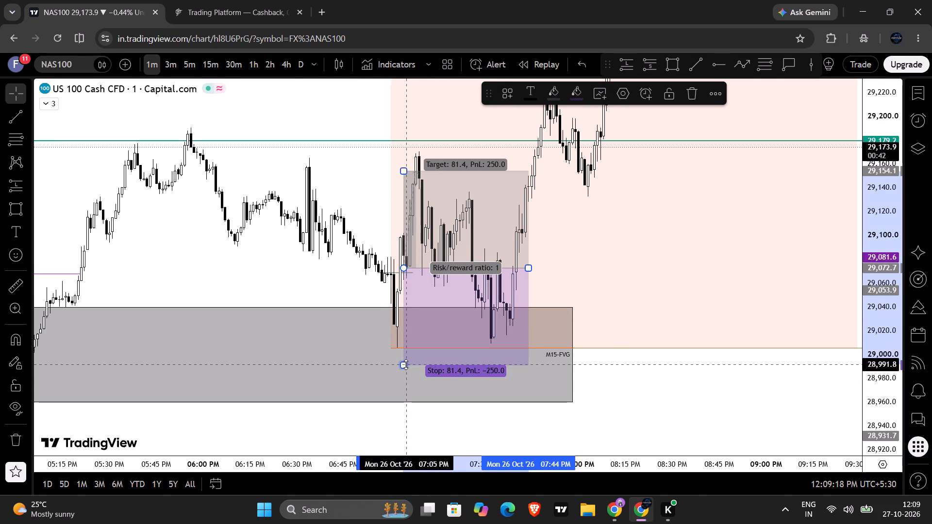
drag(406, 364, 390, 326)
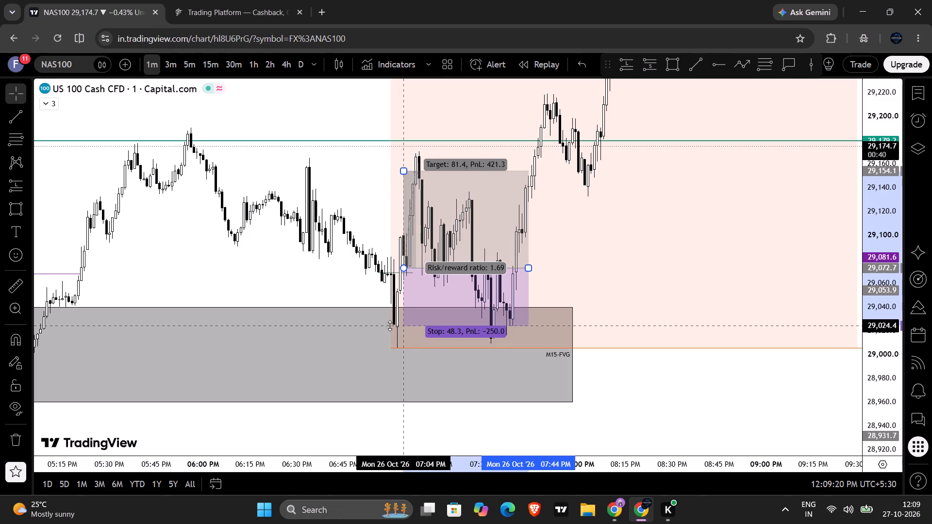
drag(390, 326, 390, 327)
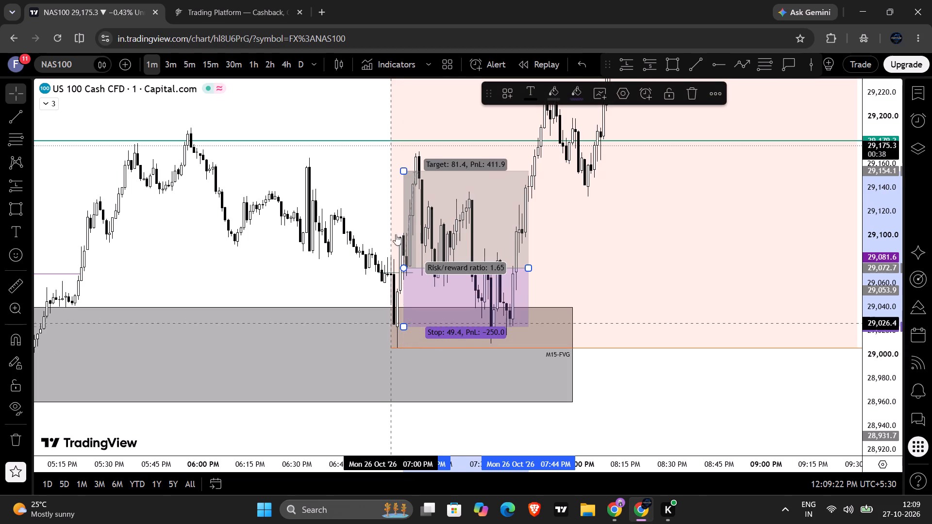
Adjust the long position's target to about 29,165.3, just below the swing high after 7:00 PM.
drag(402, 171, 411, 142)
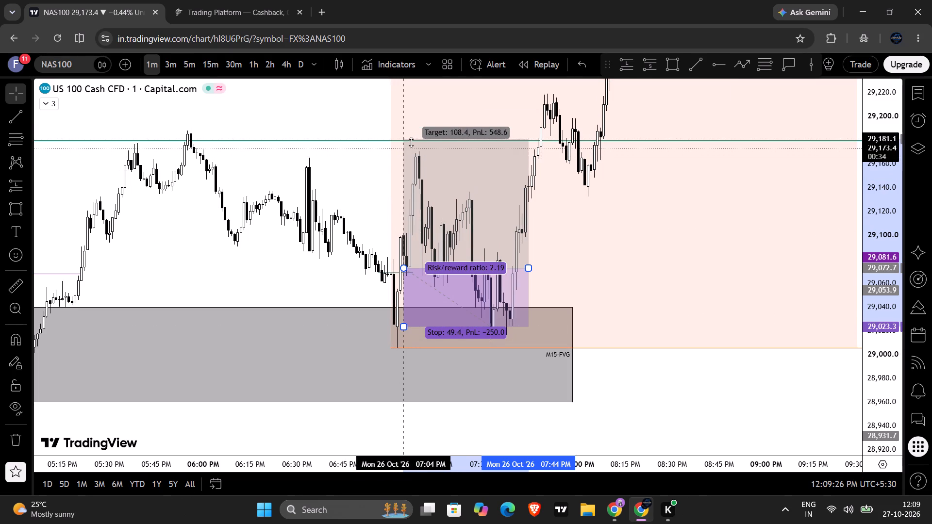
drag(411, 142, 417, 127)
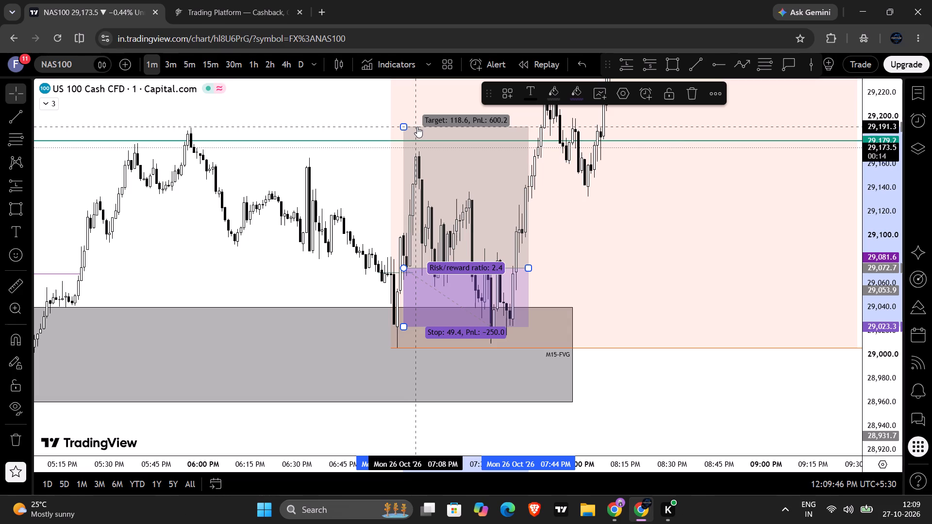
drag(402, 125, 406, 172)
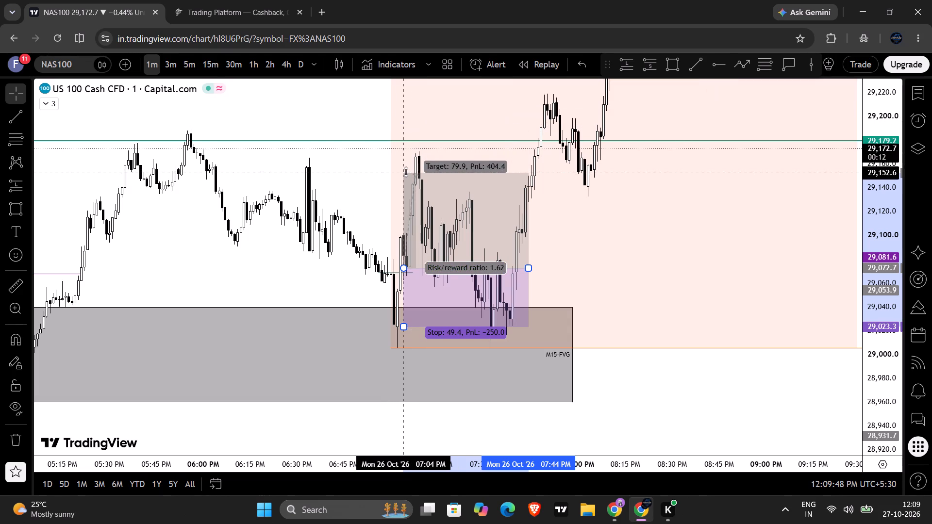
drag(406, 172, 406, 171)
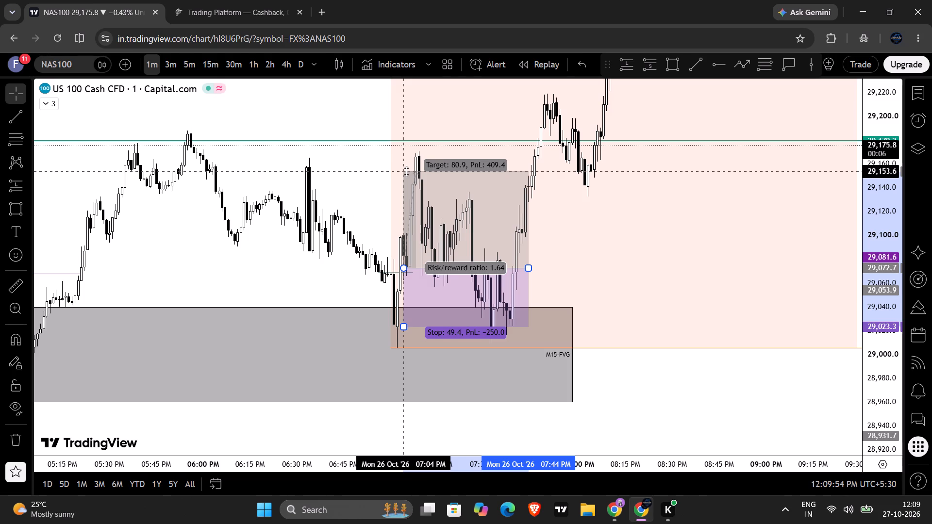
drag(406, 171, 412, 154)
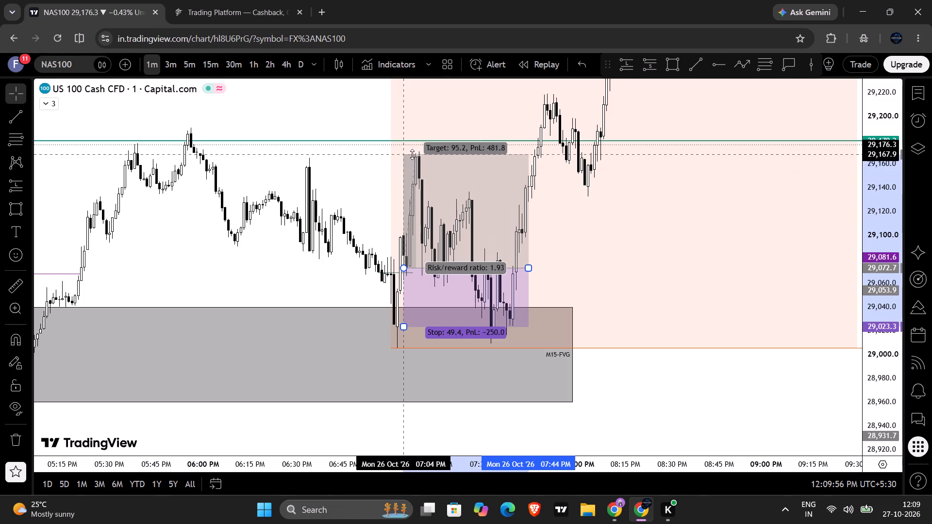
drag(412, 154, 411, 157)
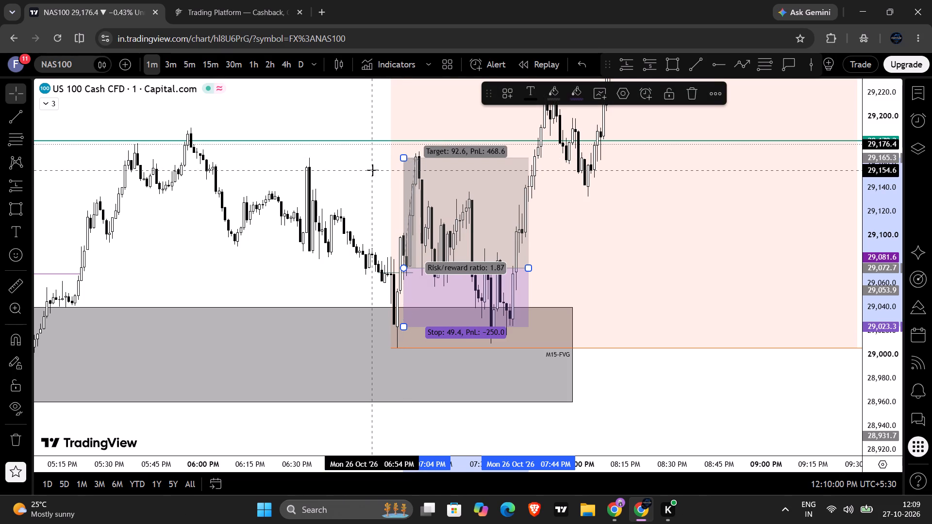
click(328, 201)
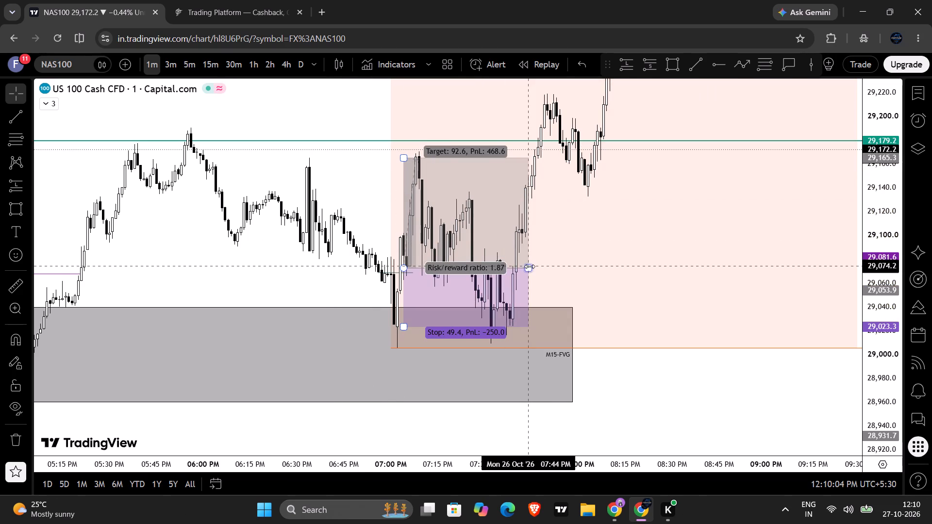
Narrow the long position to end at about 7:12 PM and lower its stop to about 29,006.5 near the orange line.
drag(530, 268, 429, 272)
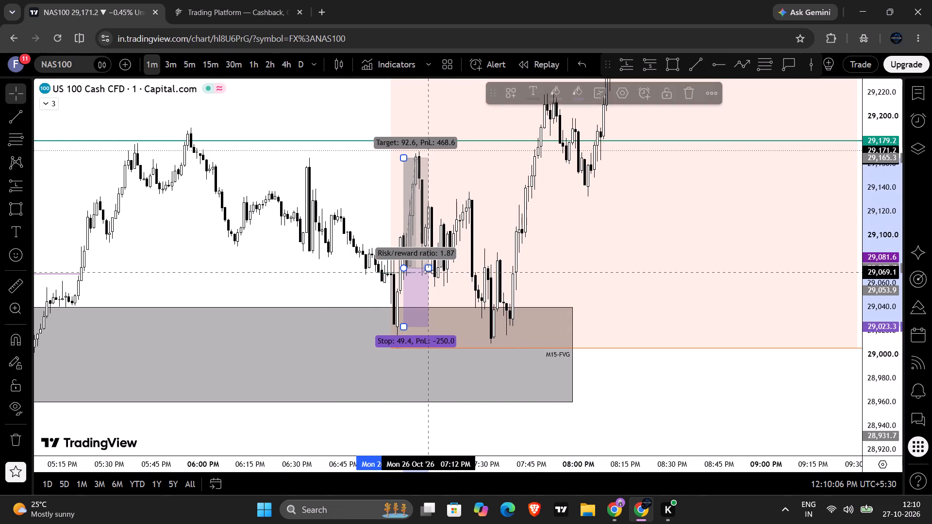
drag(404, 331, 382, 346)
click(350, 344)
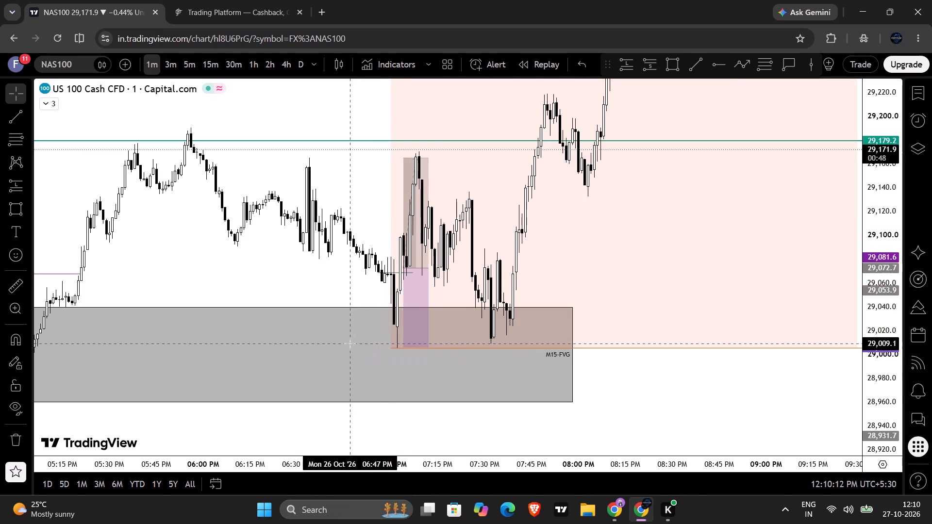
Compare the 30-second TakeProfit chart with the 1-minute TradingView chart and examine price around the M15-FVG box and long position.
scroll(350, 344, up, 3)
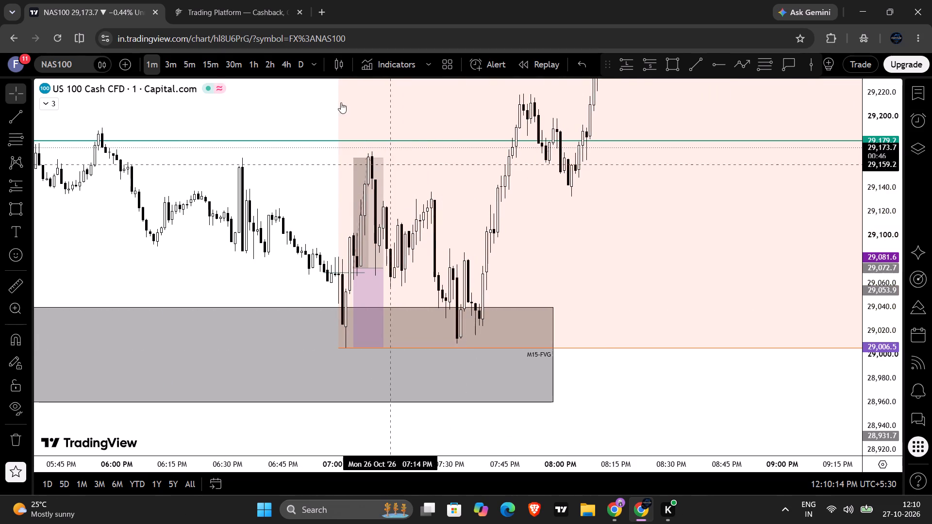
click(250, 1)
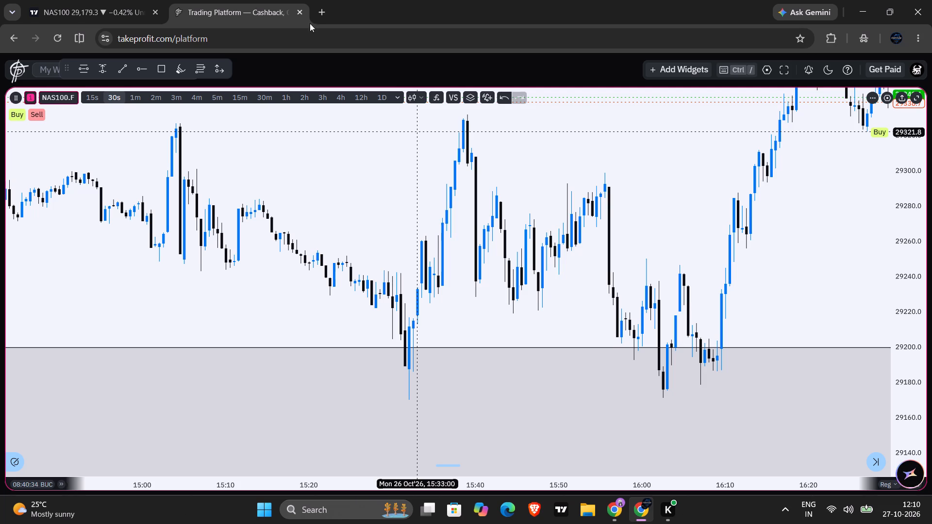
click(119, 0)
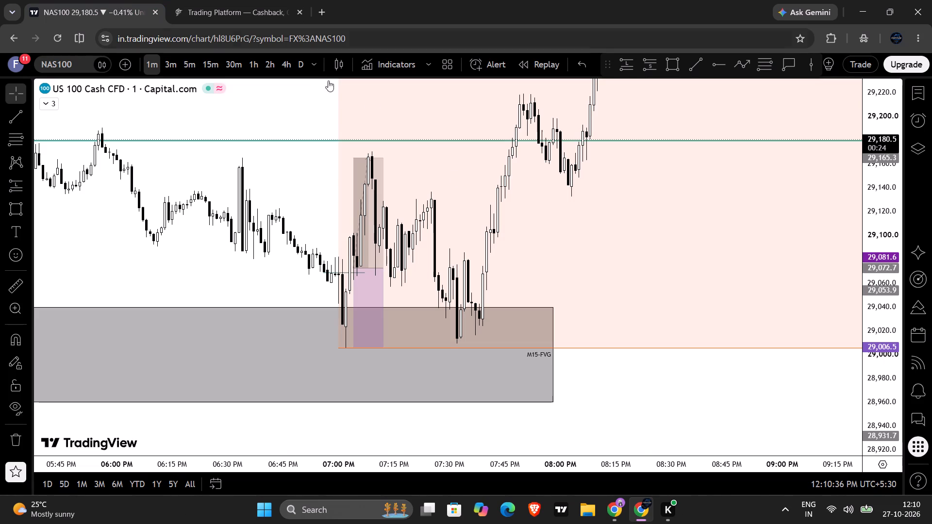
scroll(603, 351, down, 5)
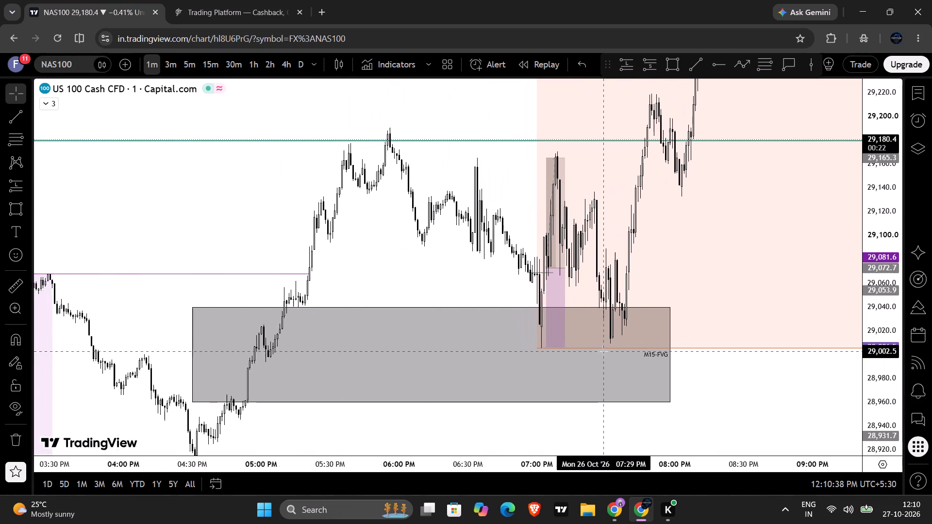
scroll(603, 351, down, 1)
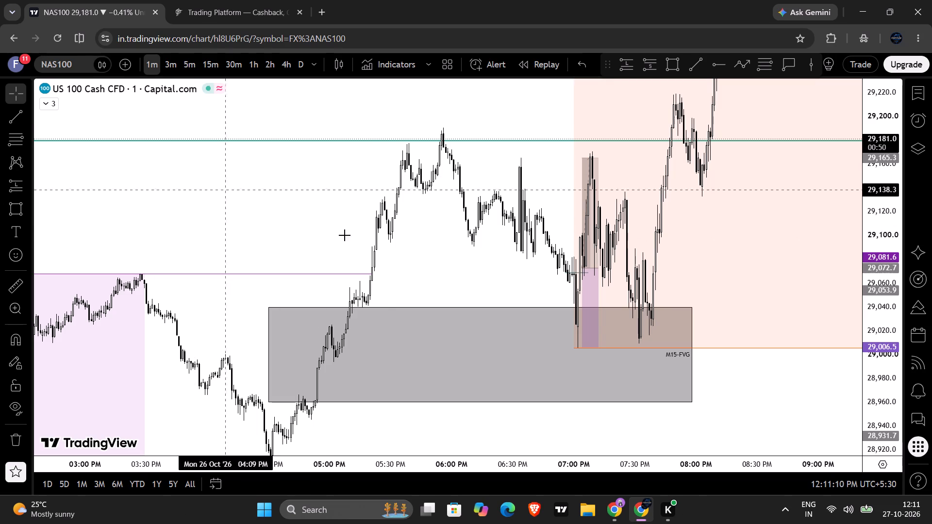
Draw a rectangle from about 7:30 PM to 7:48 PM between about 29,046.9 and 29,042.4 and apply the IFVG template.
scroll(469, 361, up, 2)
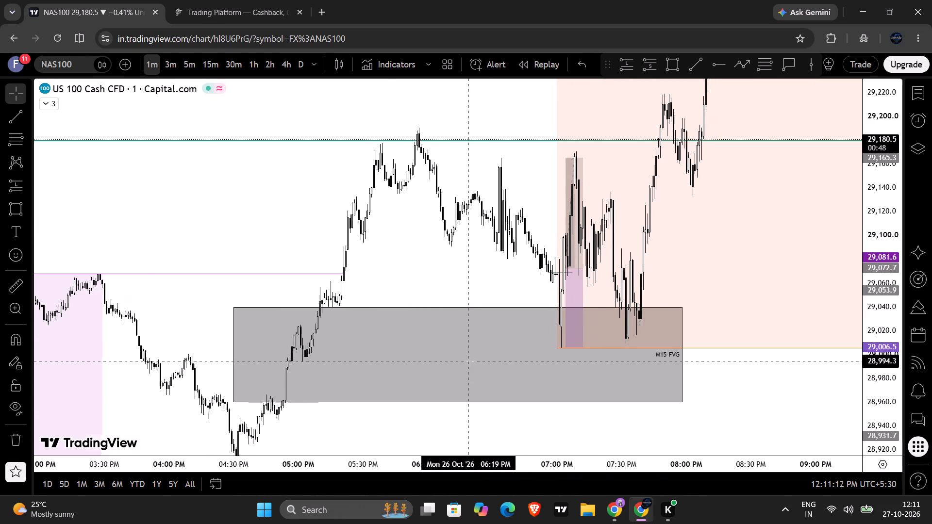
scroll(469, 361, up, 1)
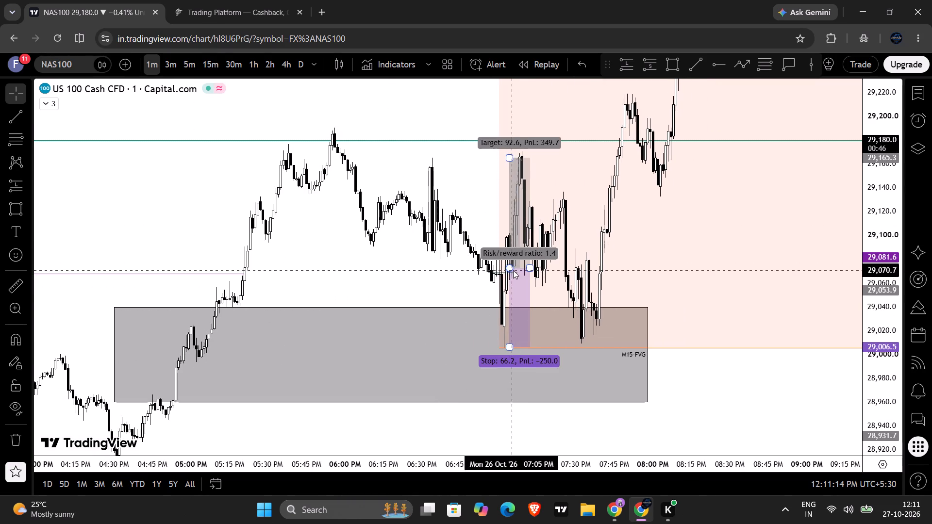
scroll(567, 343, up, 4)
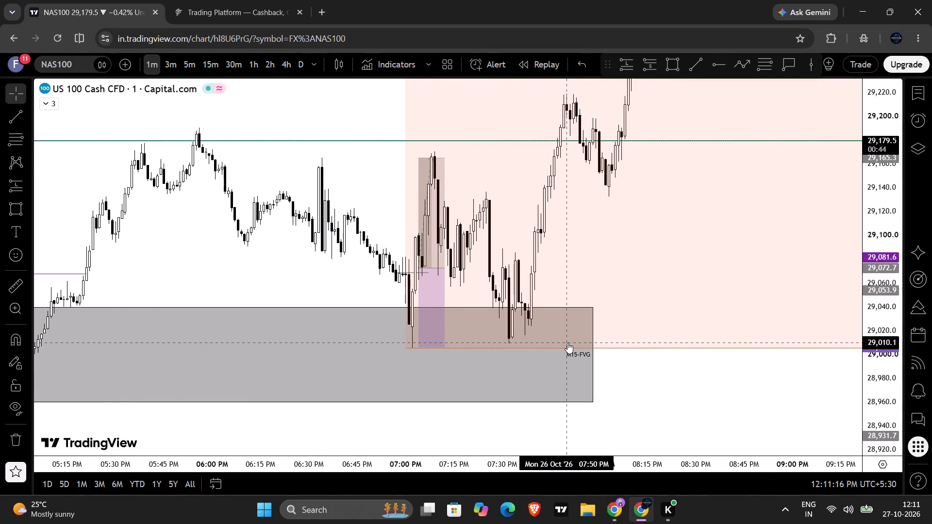
scroll(567, 343, up, 5)
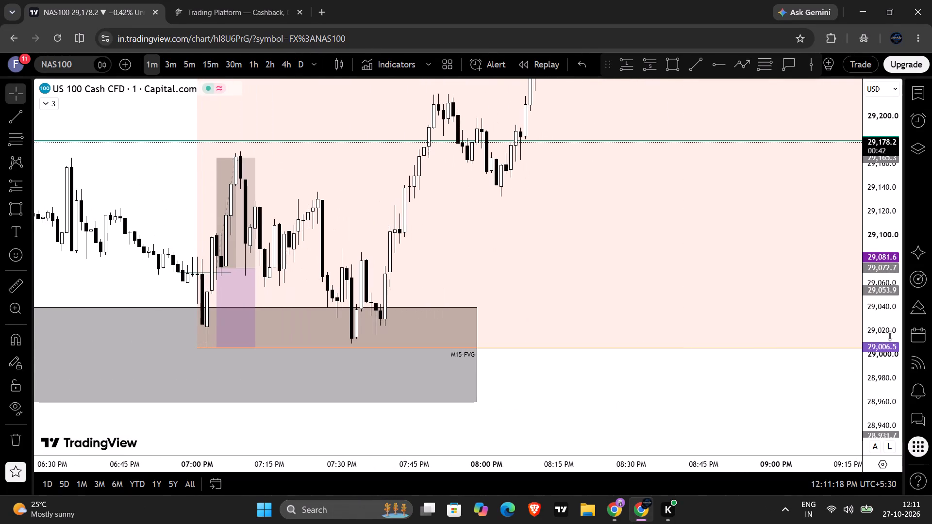
scroll(890, 335, up, 4)
click(673, 66)
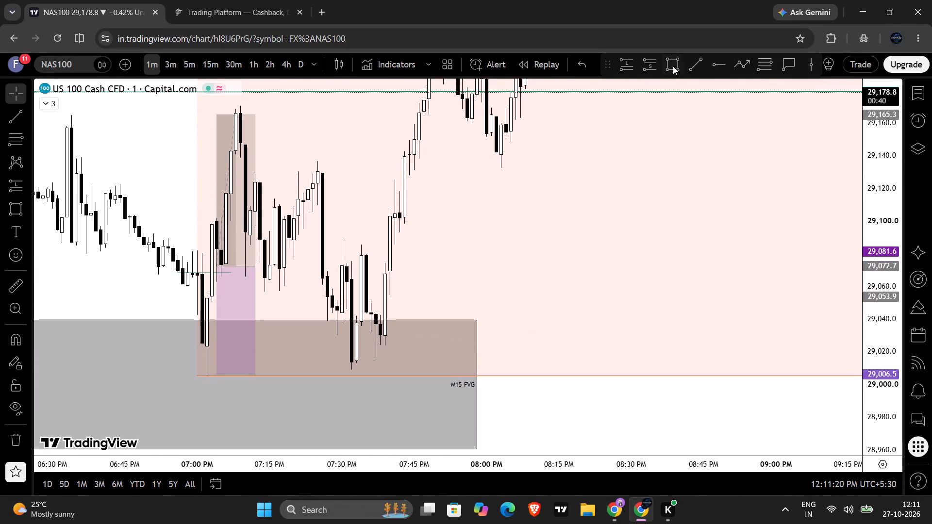
click(340, 308)
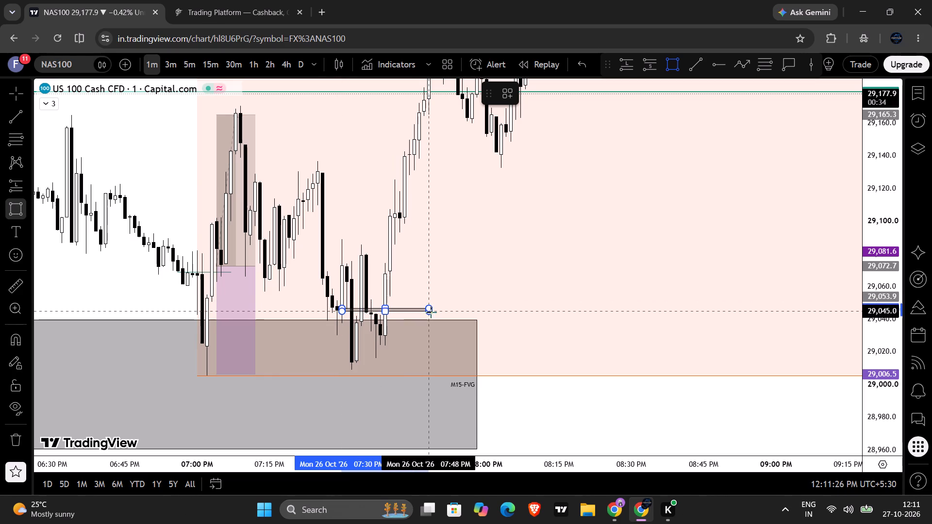
click(431, 315)
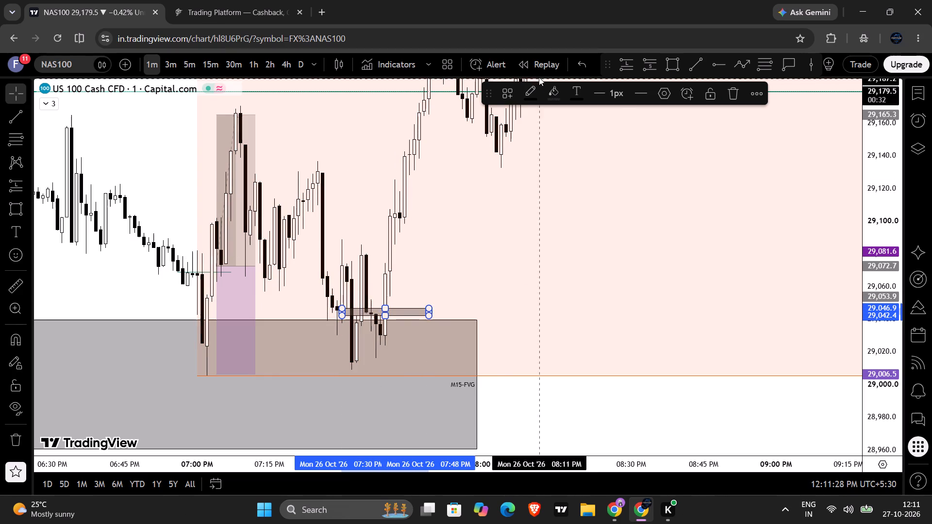
click(506, 96)
click(523, 239)
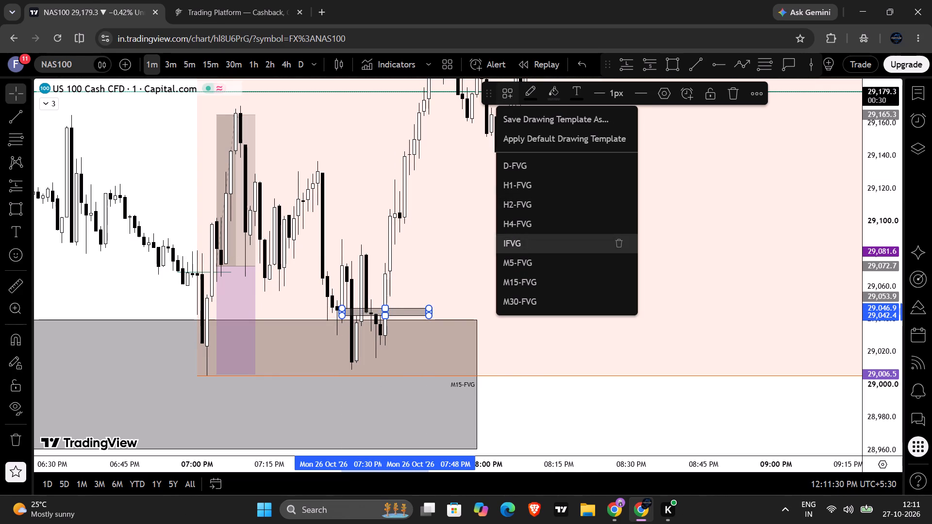
Place a long position at 7:34 PM with entry at about 29,079.2 and stop at about 29,003.8, just below the orange line.
click(649, 65)
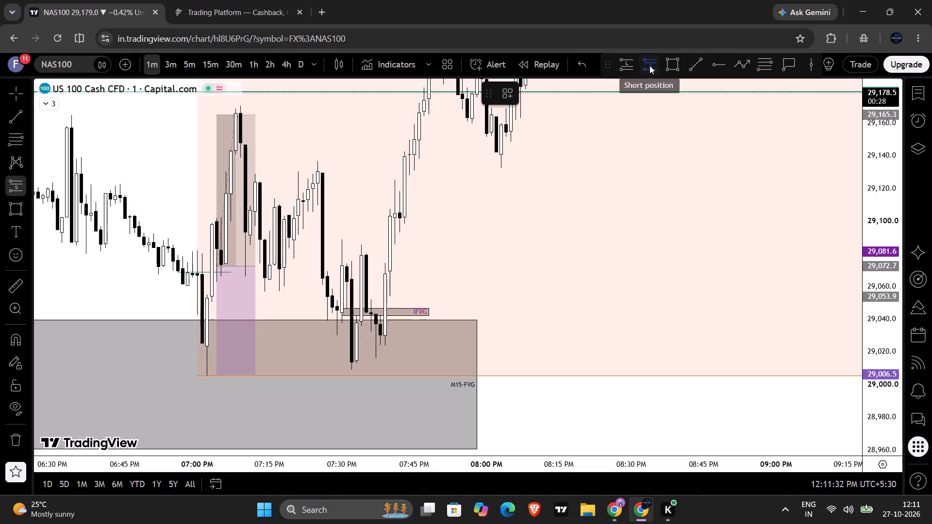
click(635, 64)
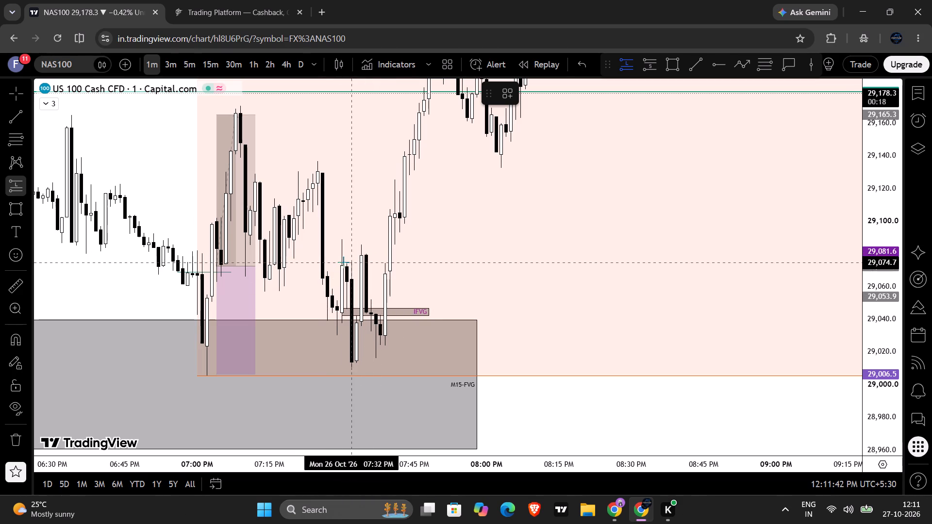
click(360, 255)
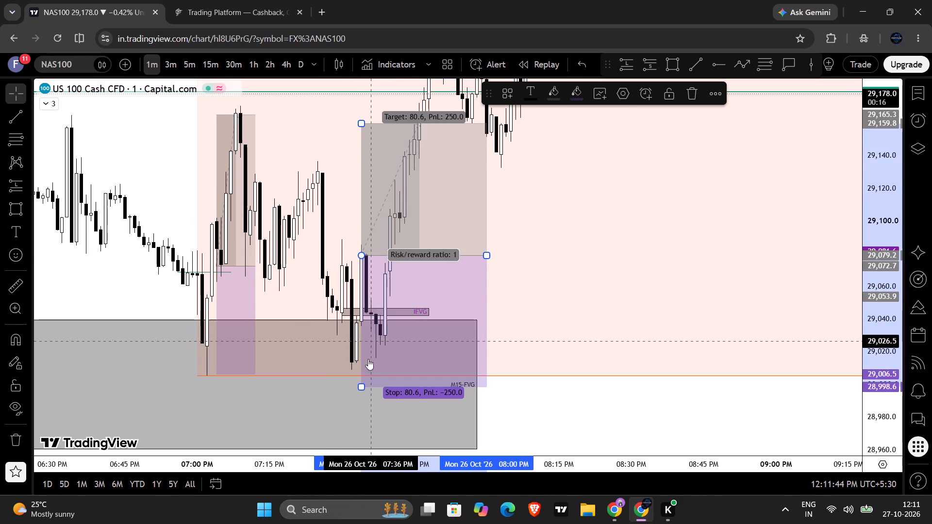
click(361, 391)
drag(361, 391, 355, 380)
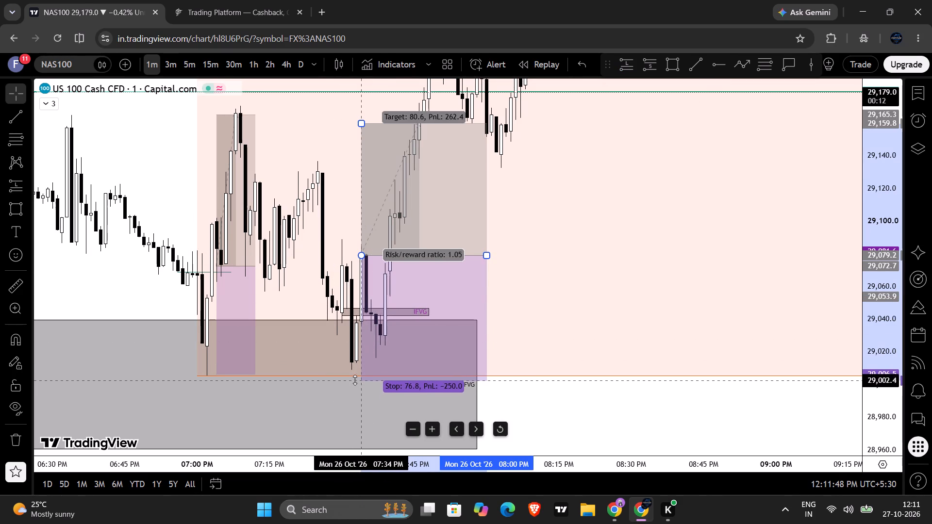
drag(355, 380, 360, 377)
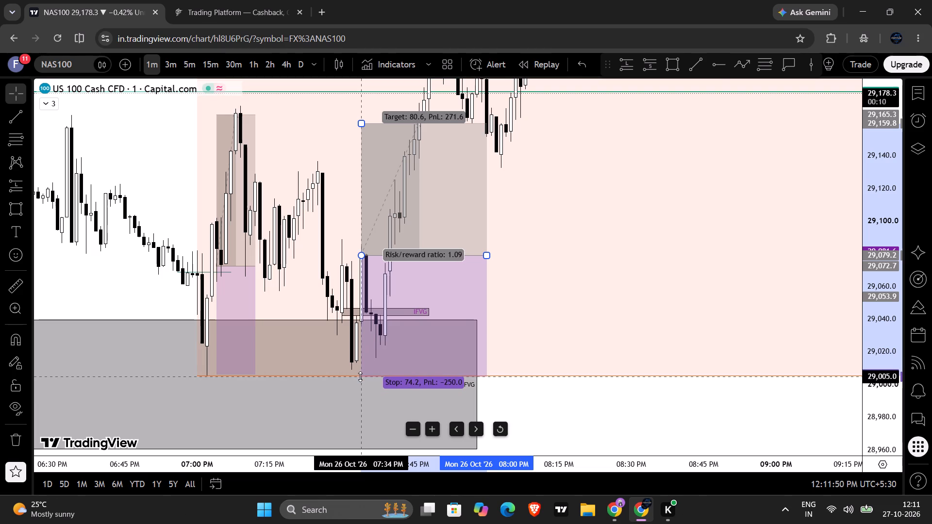
drag(360, 377, 360, 378)
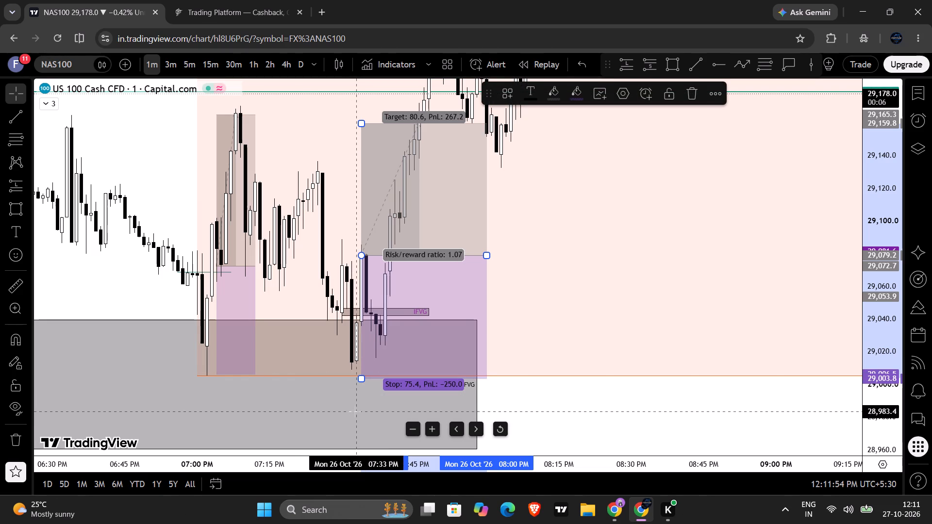
click(353, 411)
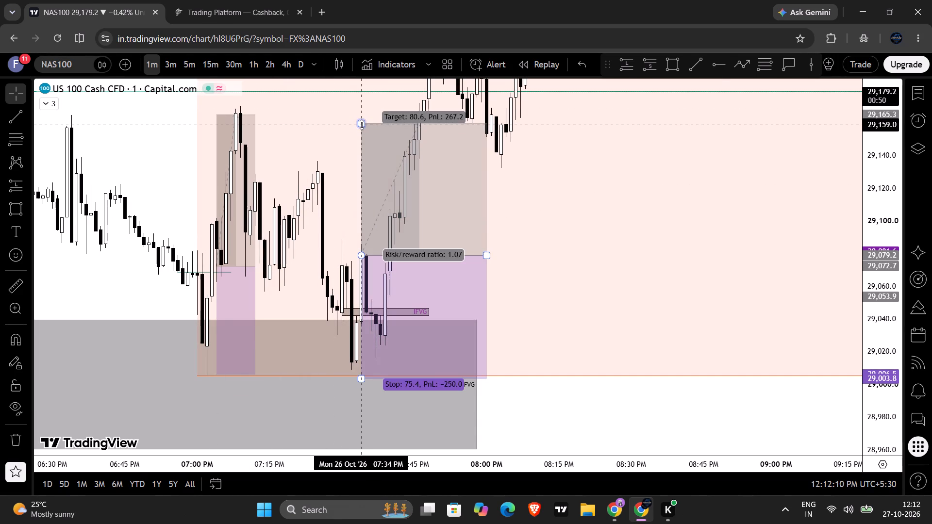
Raise the new long position's target to about 29,178.6 at the green line and narrow it to end at about 7:50 PM.
drag(362, 125, 380, 91)
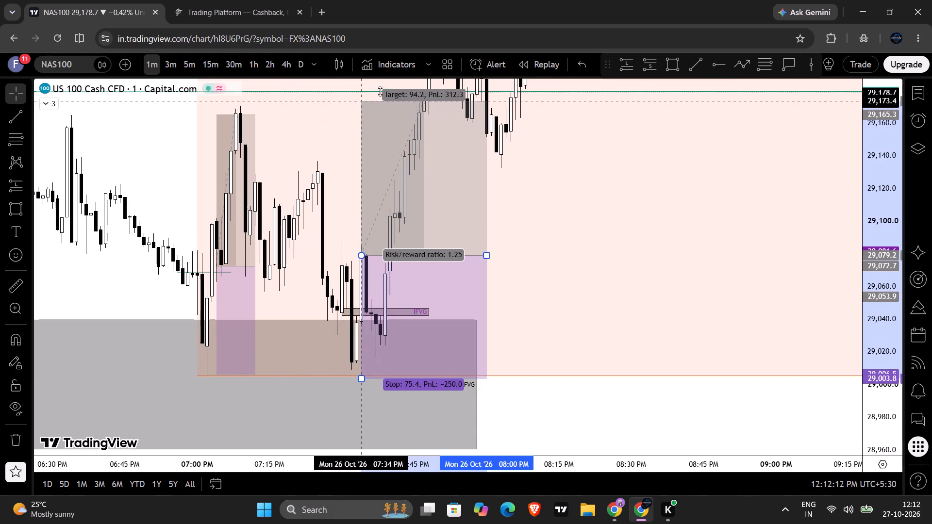
drag(380, 91, 381, 92)
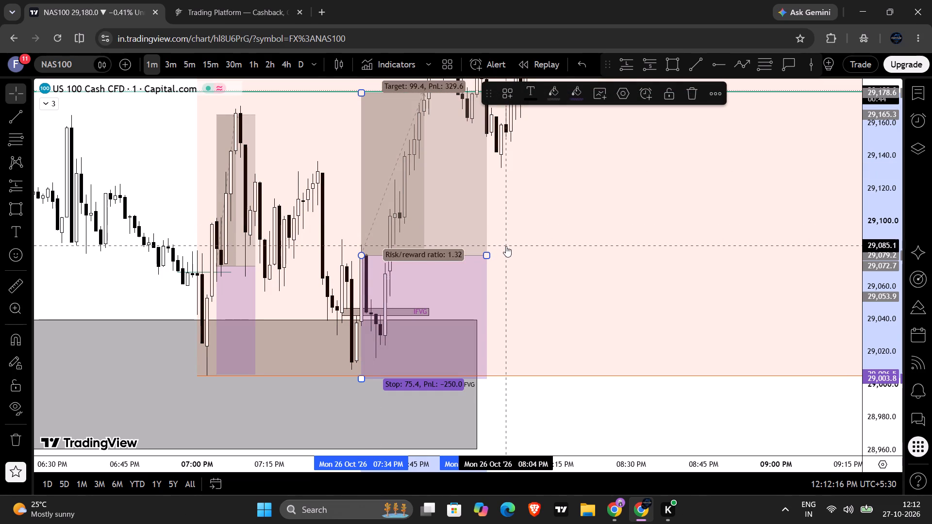
drag(488, 257, 448, 244)
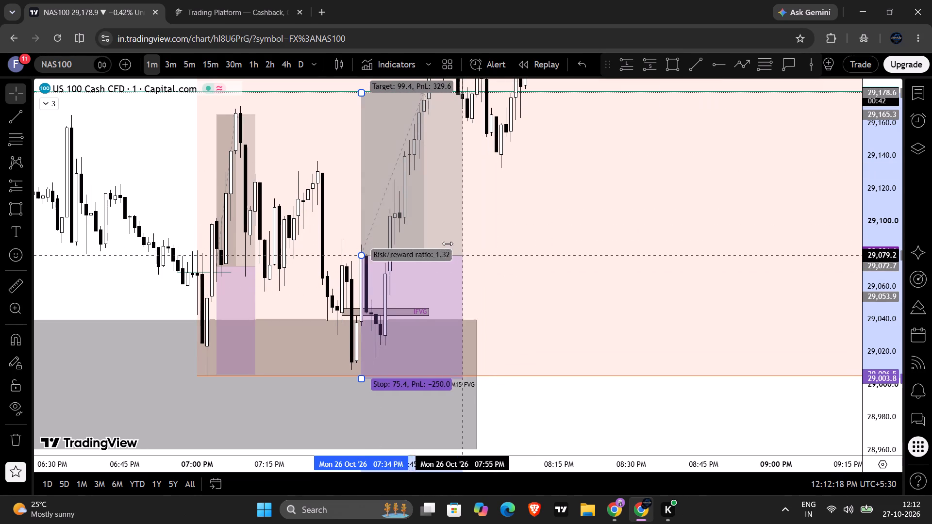
drag(448, 244, 438, 239)
click(569, 413)
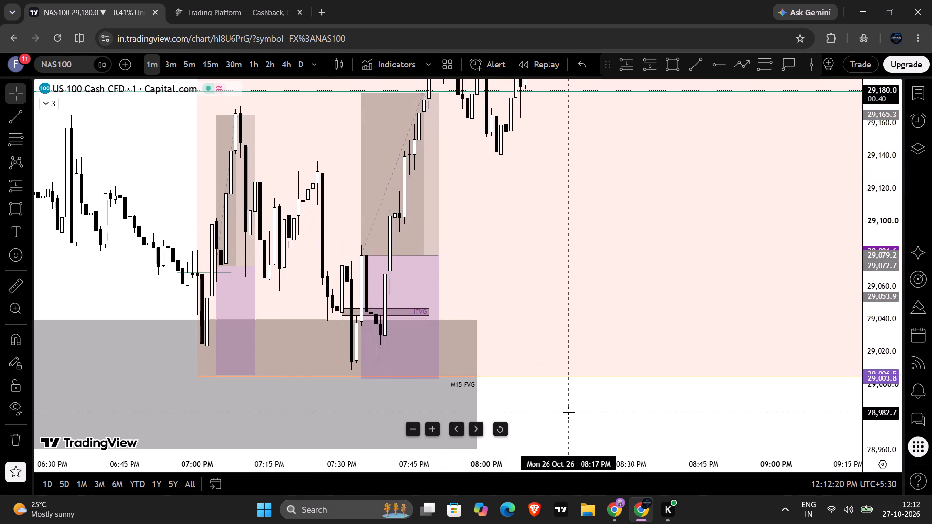
Switch NAS100 to the 15-minute chart with a reset view and examine the latest sessions around the green level.
click(210, 65)
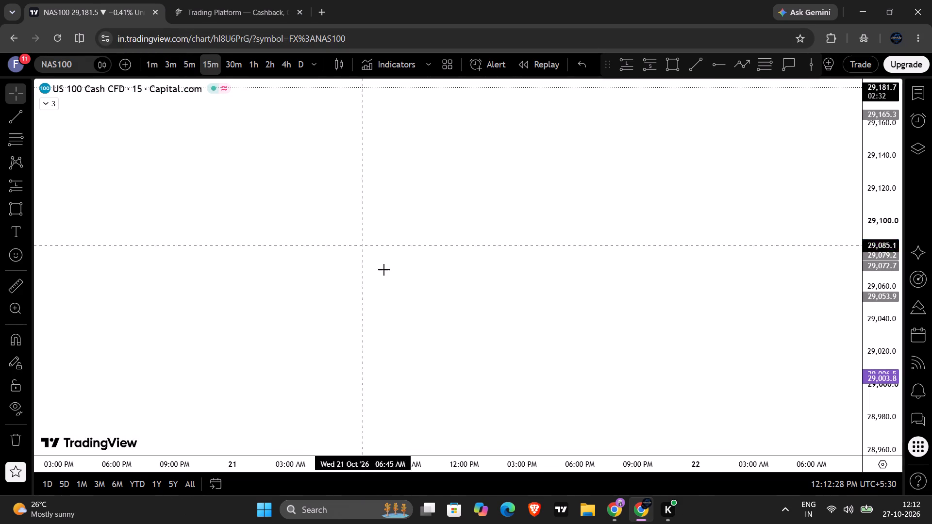
click(501, 430)
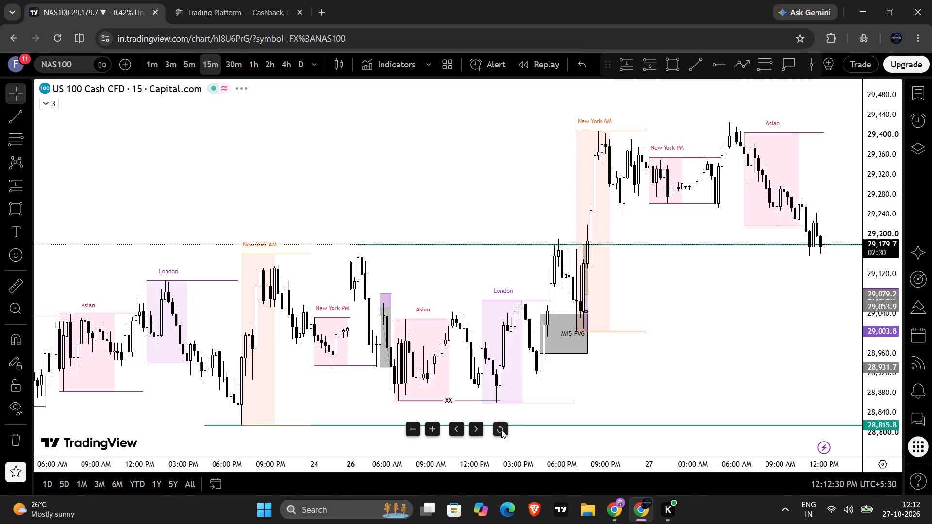
scroll(655, 360, down, 1)
click(655, 360)
drag(655, 360, 557, 370)
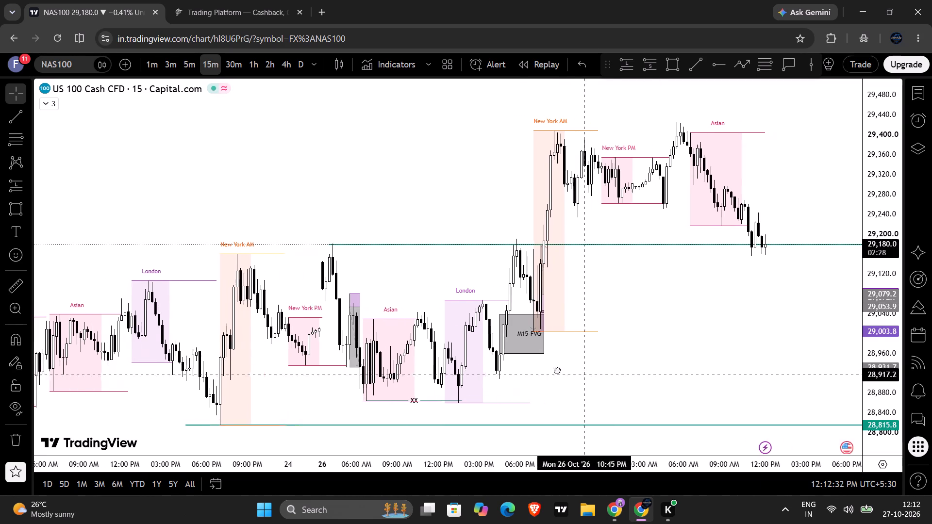
drag(557, 370, 485, 352)
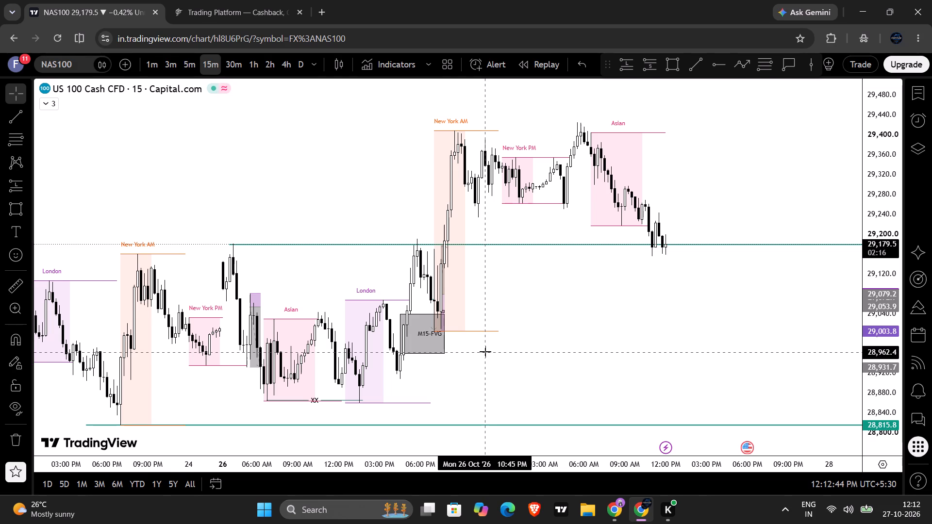
Switch to the other Chrome window's YouTube page and browse the recommended videos on the home feed.
click(615, 513)
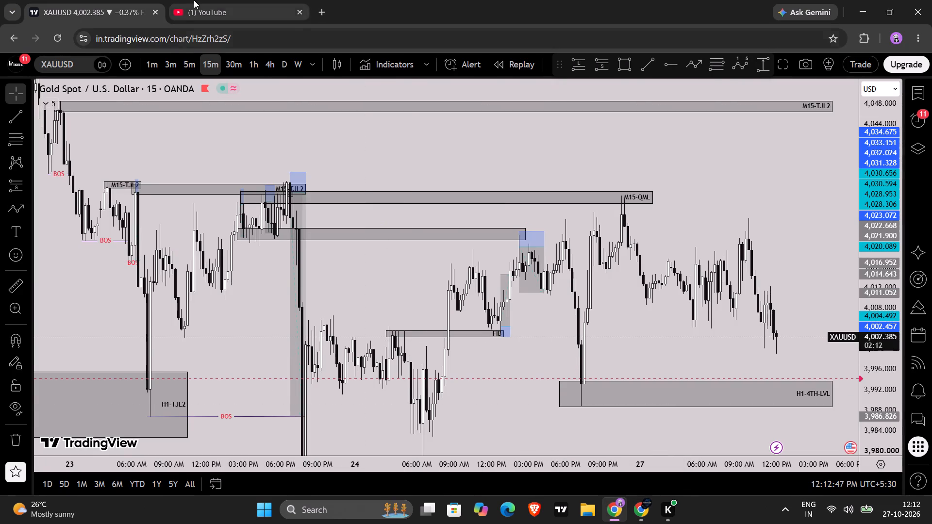
click(195, 0)
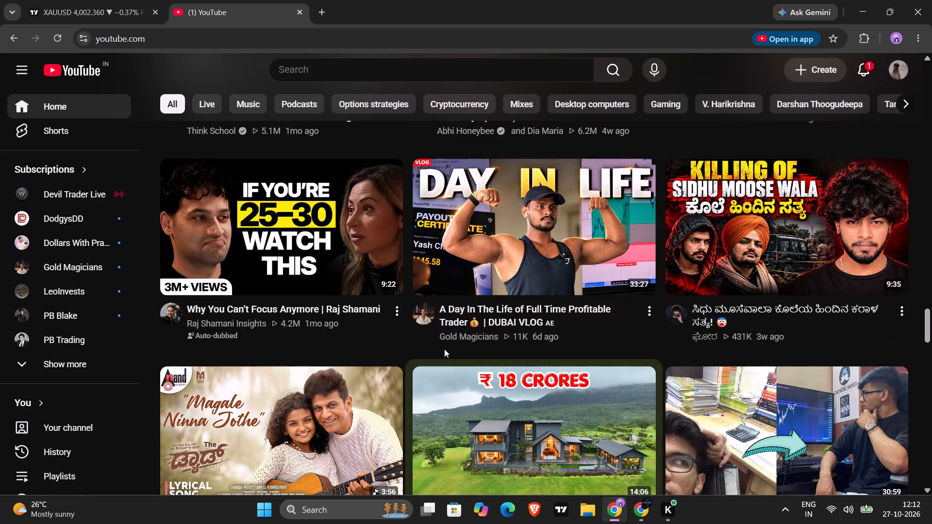
scroll(411, 282, down, 1)
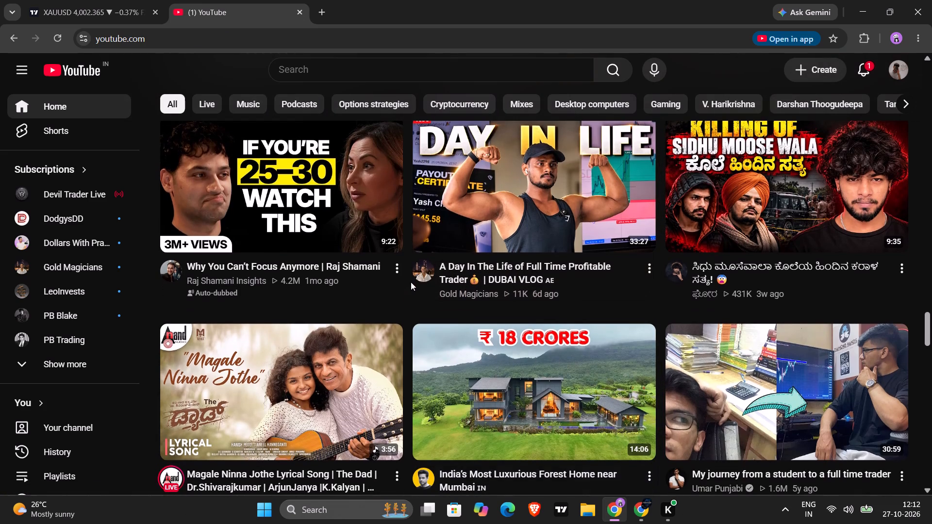
scroll(411, 282, down, 2)
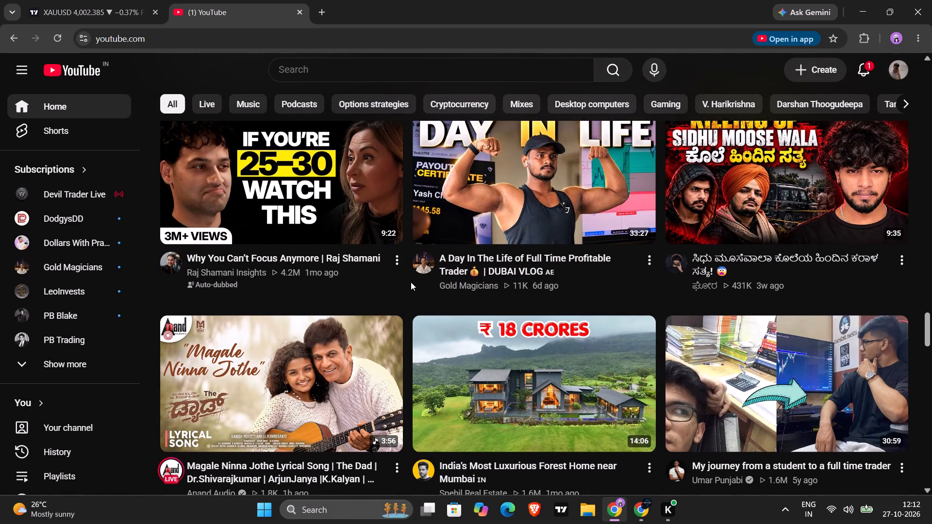
scroll(514, 198, up, 2)
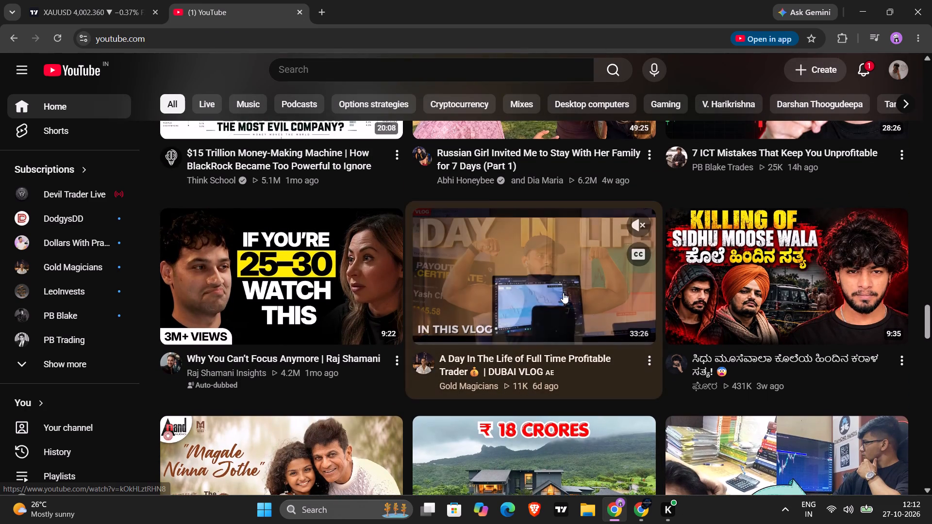
click(634, 258)
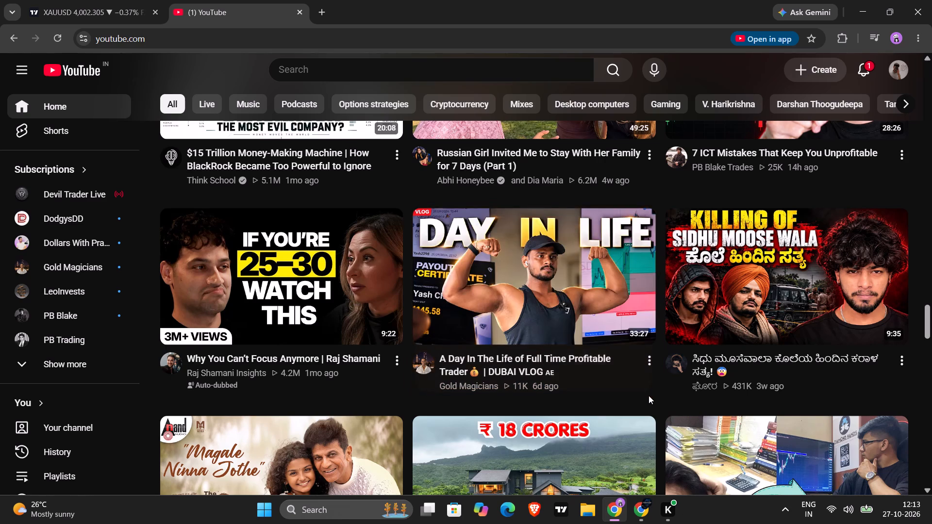
scroll(649, 395, down, 7)
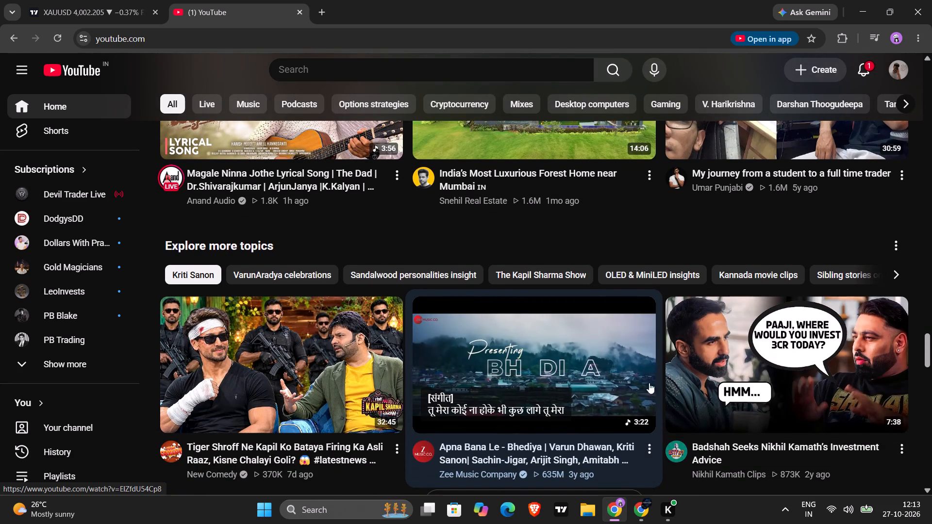
scroll(651, 343, down, 5)
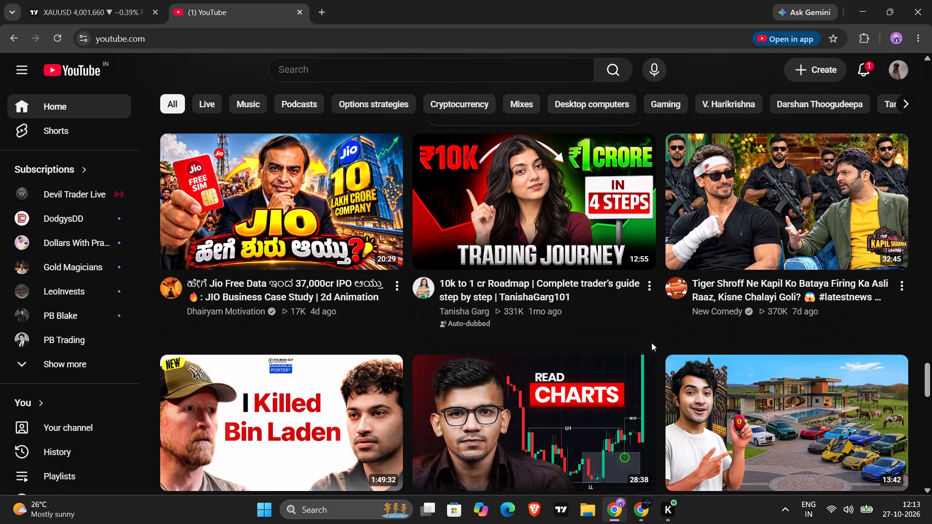
scroll(651, 343, down, 2)
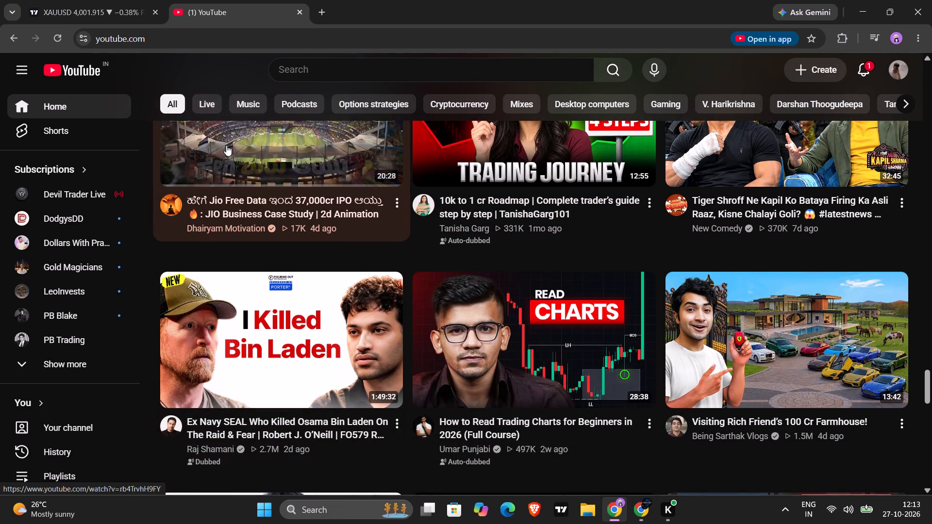
On the XAUUSD 15-minute chart, shorten the H1-4TH-LVL box so it starts at about 6:45 PM on 26 October.
click(66, 0)
drag(645, 341, 469, 252)
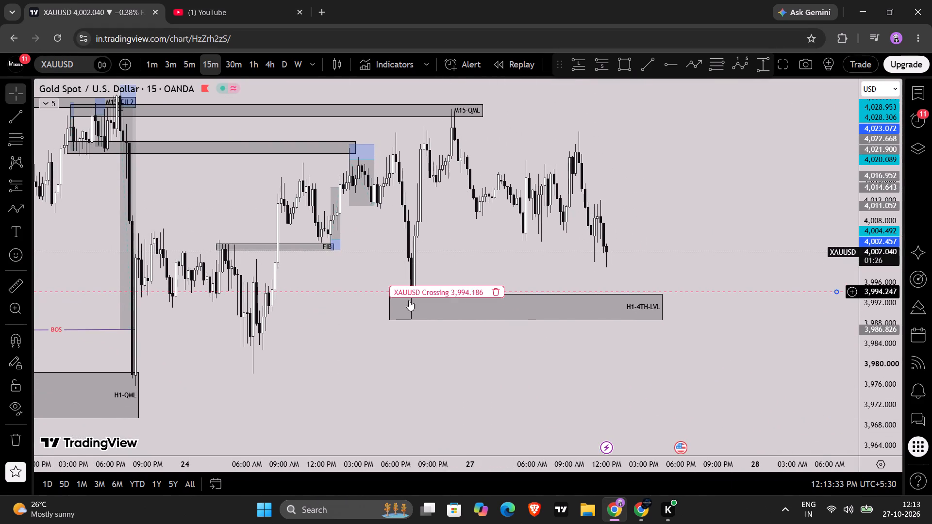
drag(390, 309, 401, 302)
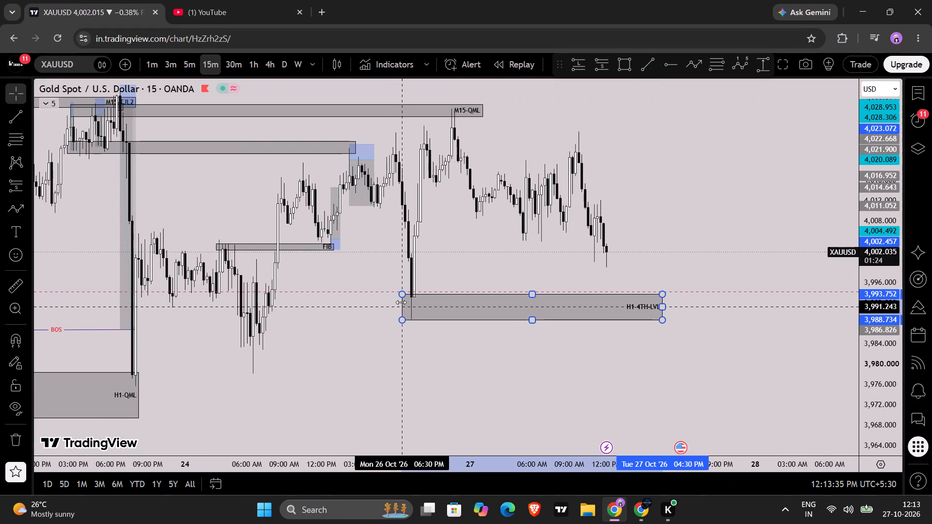
drag(401, 302, 404, 300)
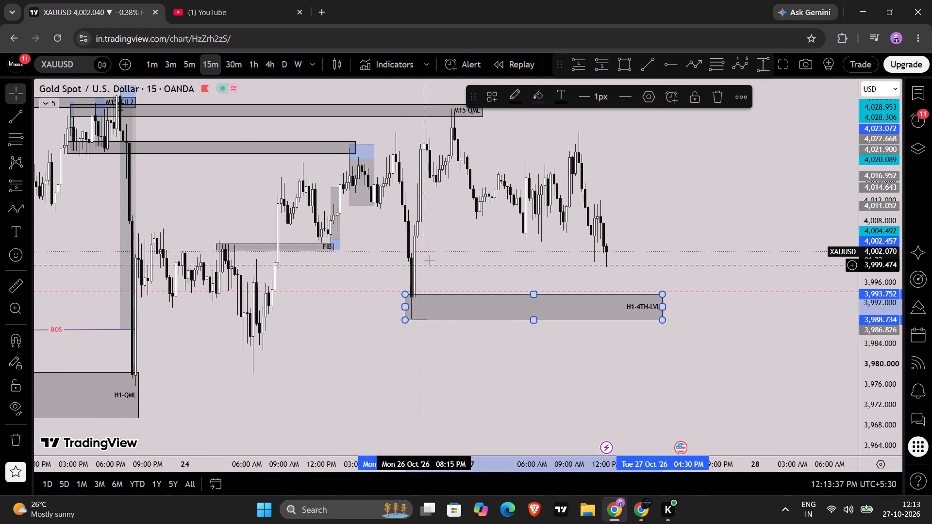
click(457, 246)
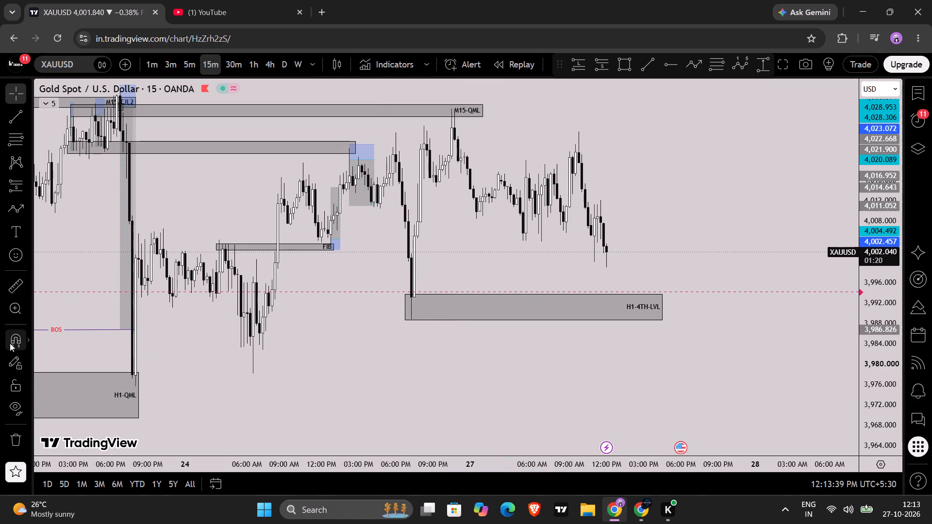
Measure the price height of the H1-4TH-LVL box on the XAUUSD chart, from its lower edge to the alert line.
click(21, 278)
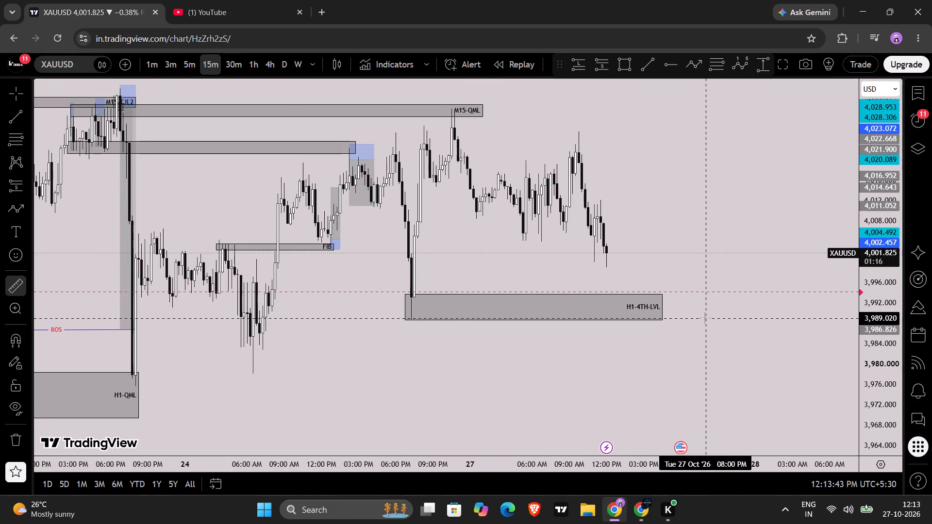
click(698, 319)
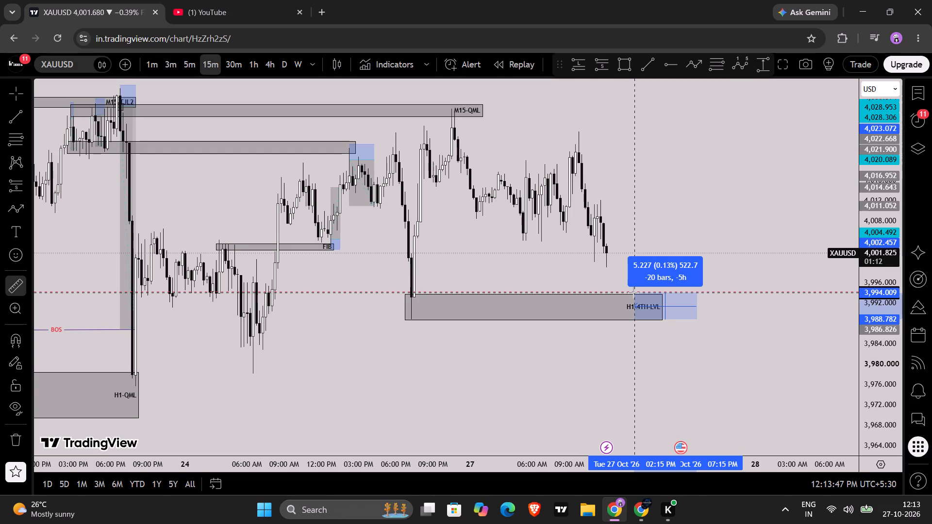
right_click(633, 293)
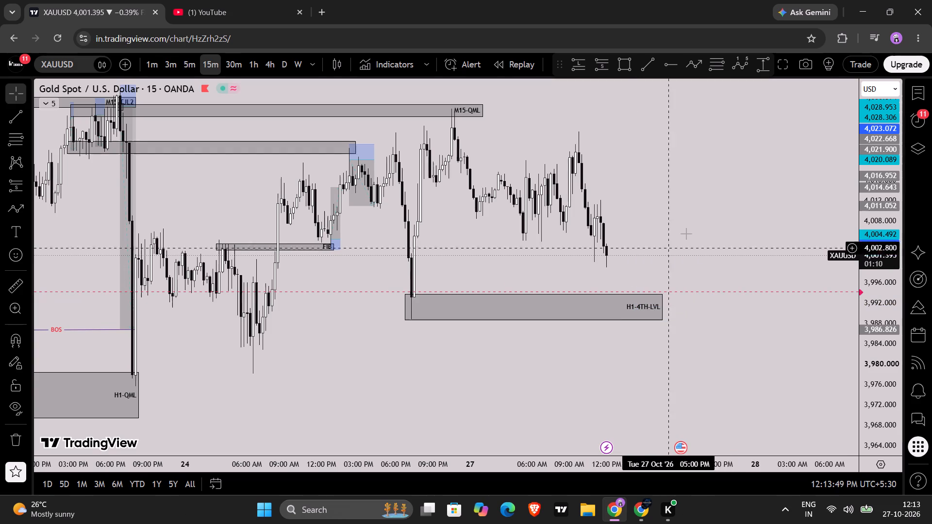
click(687, 232)
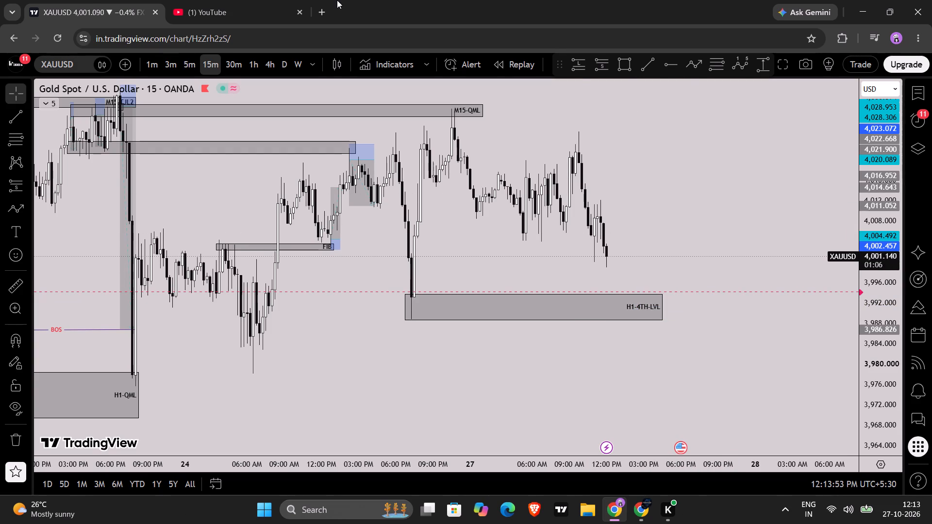
Switch to the YouTube page and browse the recommended videos on the home feed.
click(250, 1)
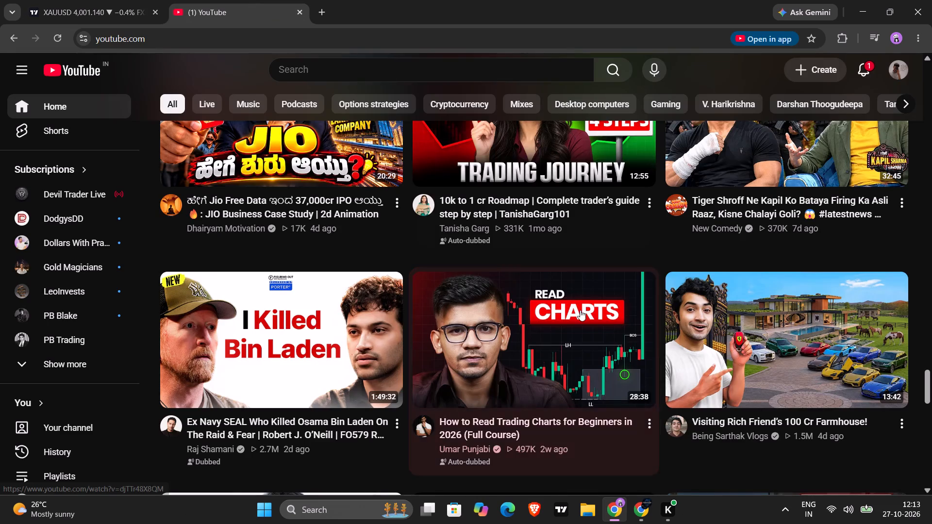
scroll(580, 310, down, 1)
scroll(580, 310, up, 1)
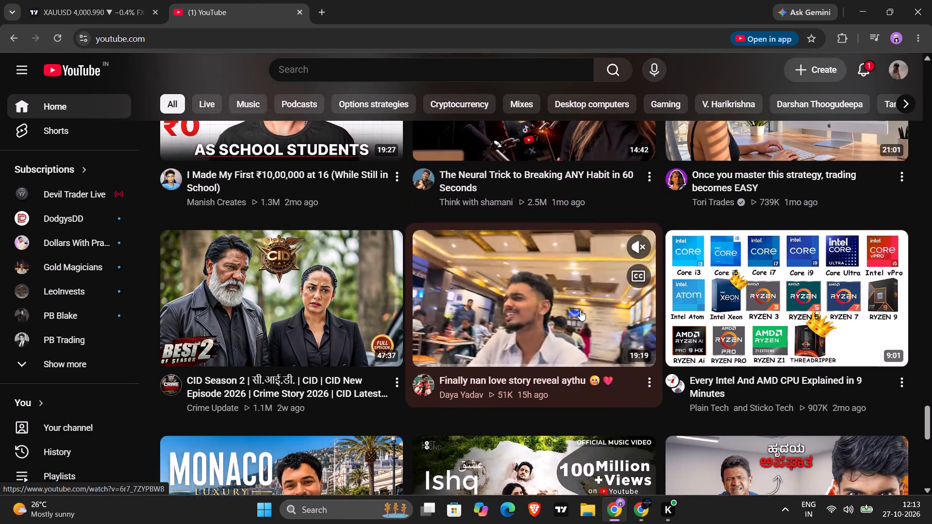
scroll(580, 310, up, 2)
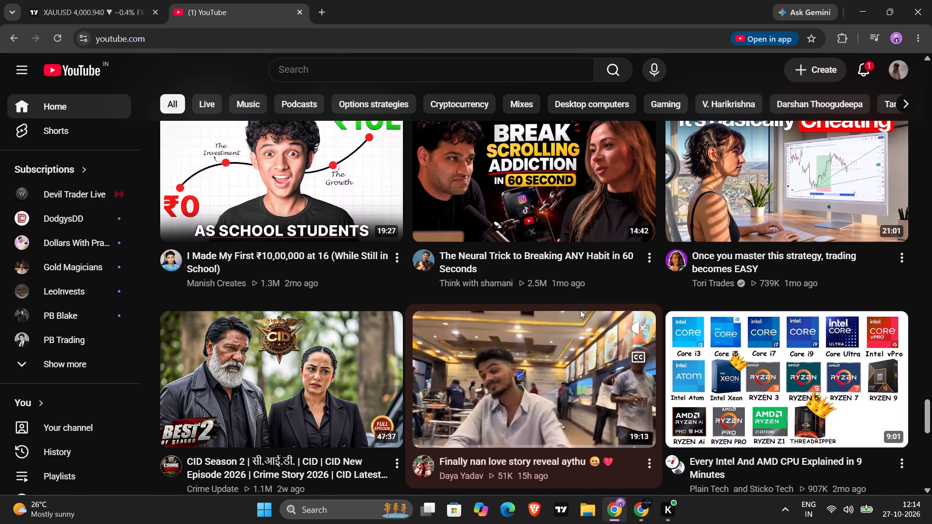
scroll(580, 310, down, 2)
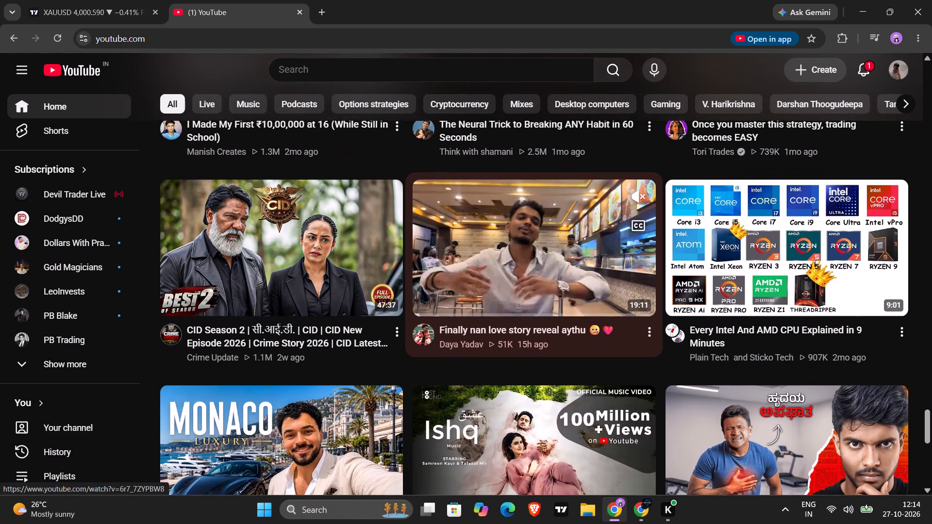
scroll(580, 310, down, 4)
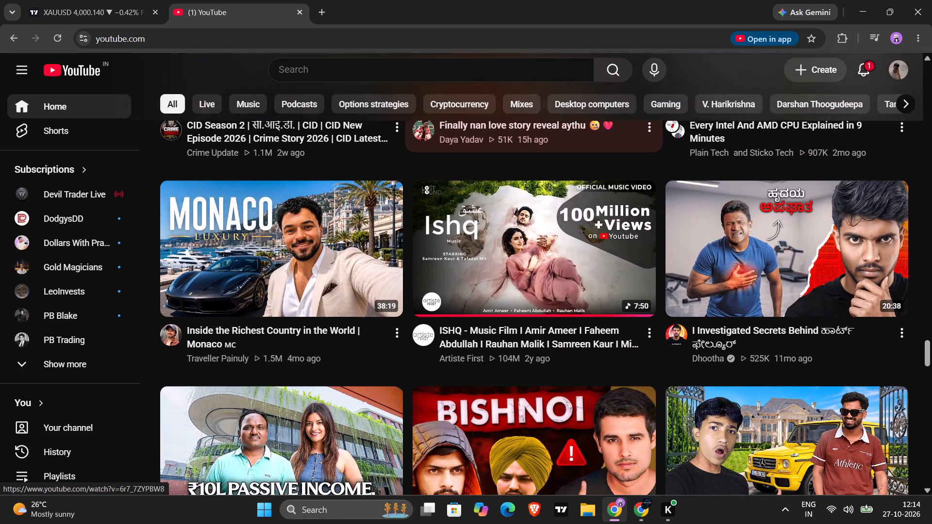
scroll(580, 310, down, 3)
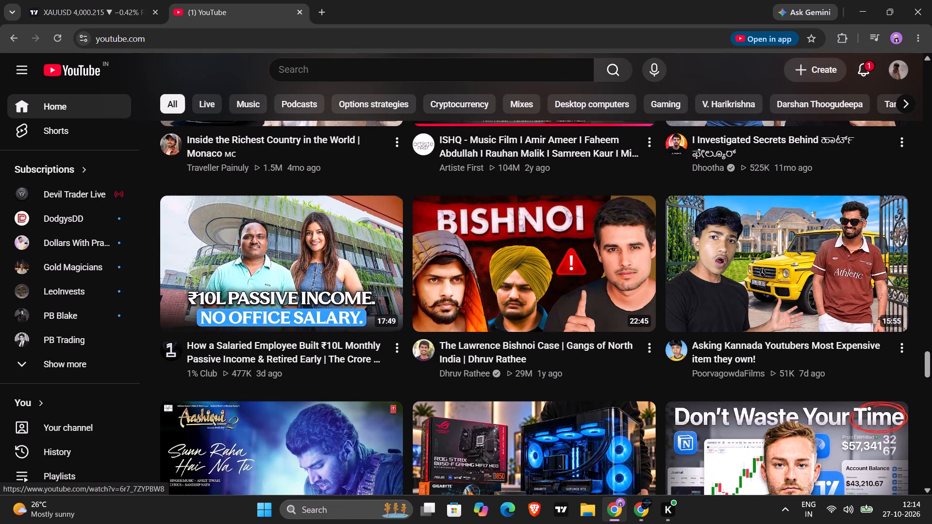
scroll(580, 310, down, 1)
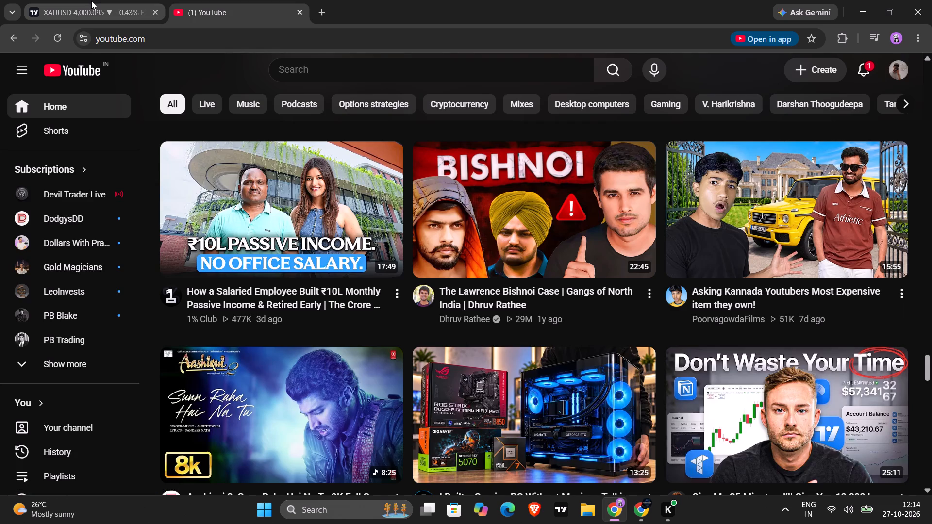
Back on the XAUUSD 15-minute chart, shorten the H1-4TH-LVL box so it ends at about 1:45 PM on 27 October.
click(91, 1)
scroll(682, 254, down, 1)
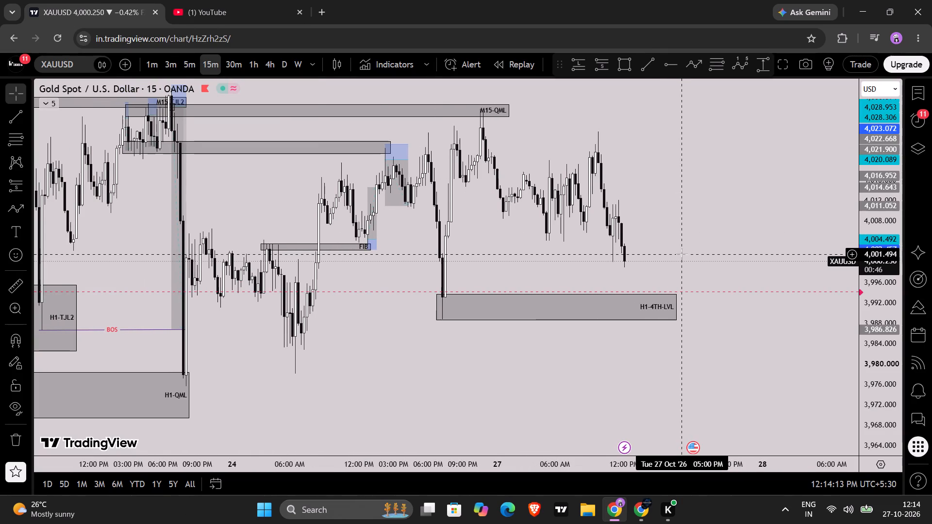
scroll(682, 254, up, 1)
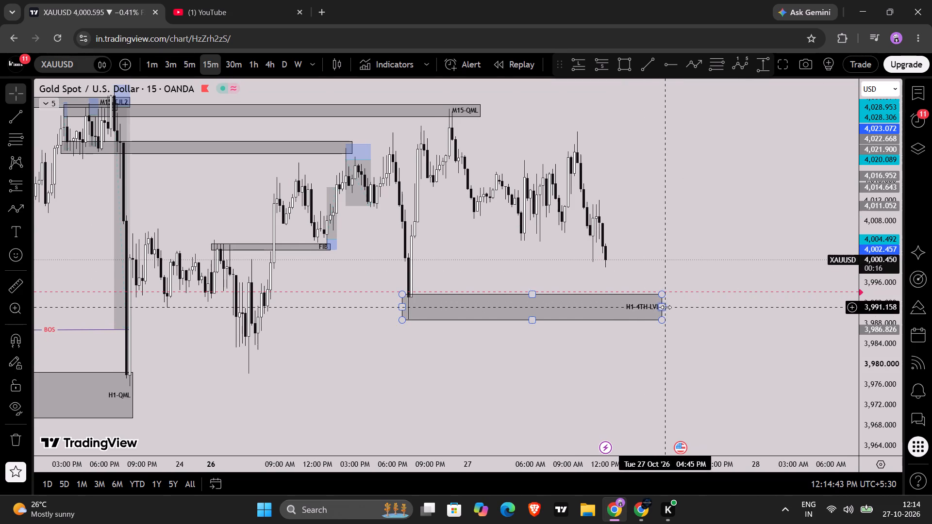
drag(666, 307, 616, 303)
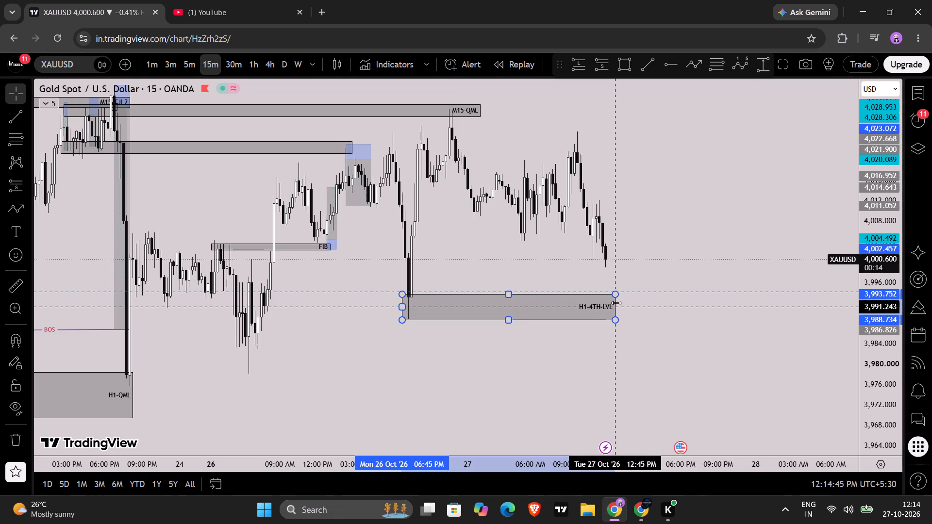
drag(616, 303, 626, 300)
click(645, 260)
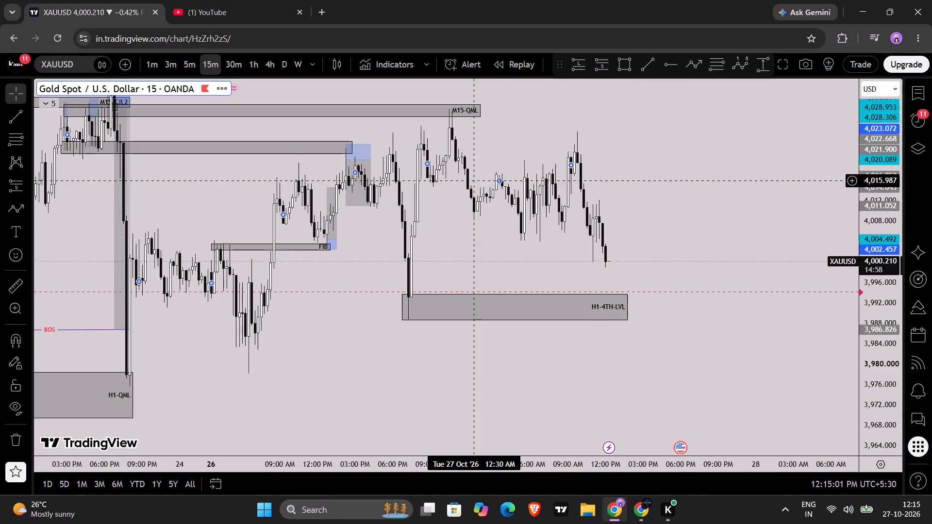
click(688, 224)
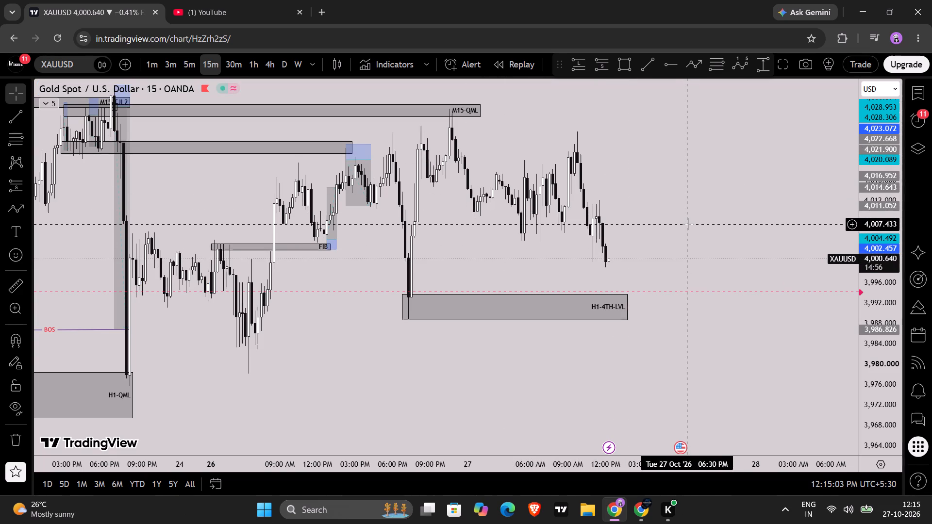
Shorten the M15-QML box so it ends at about 11:45 PM on 26 October.
scroll(688, 224, up, 1)
drag(688, 224, 796, 265)
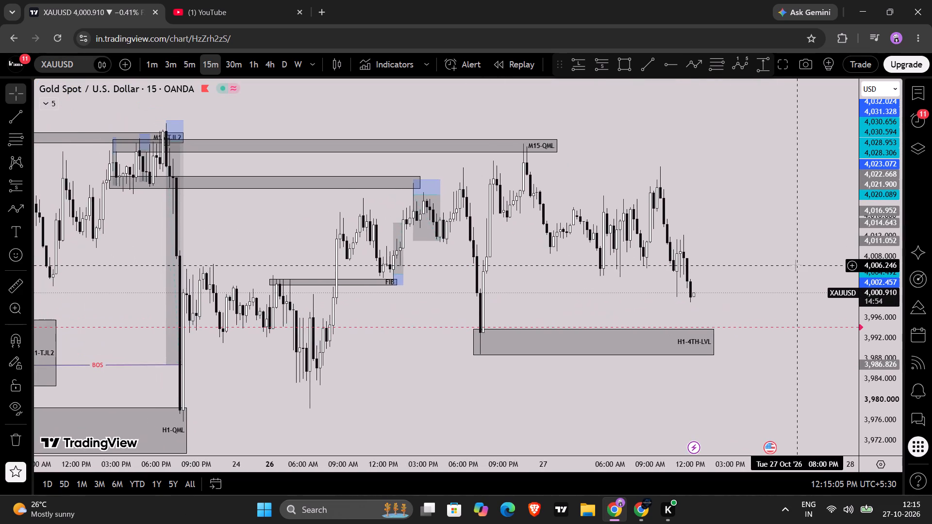
scroll(796, 265, up, 1)
scroll(900, 205, up, 2)
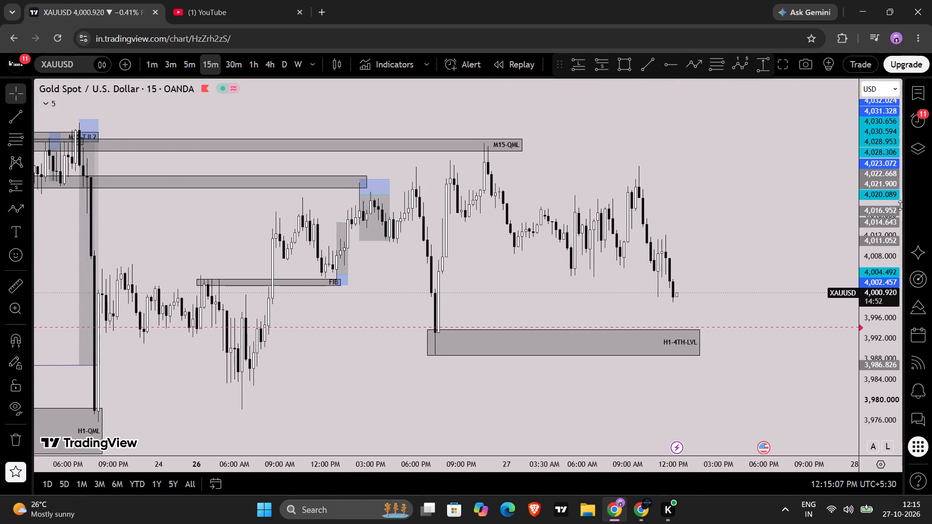
scroll(900, 205, up, 1)
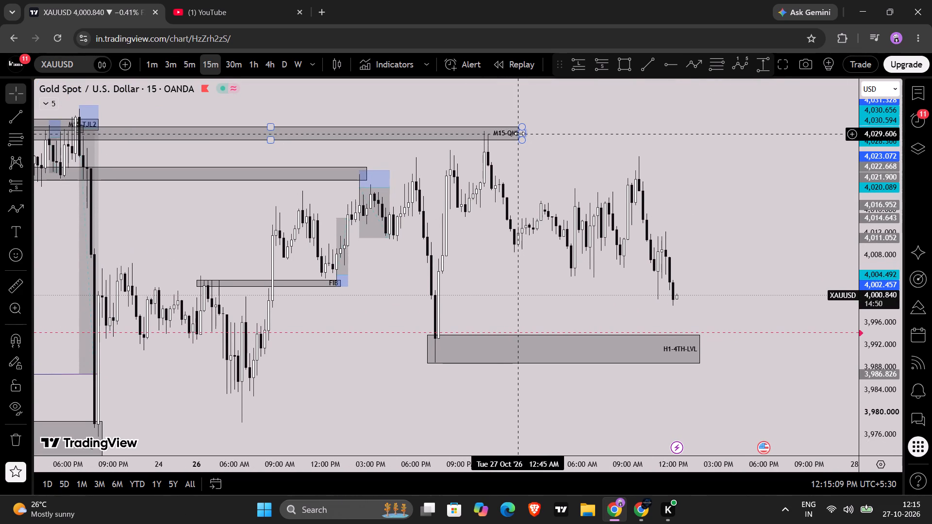
drag(519, 133, 503, 128)
click(613, 173)
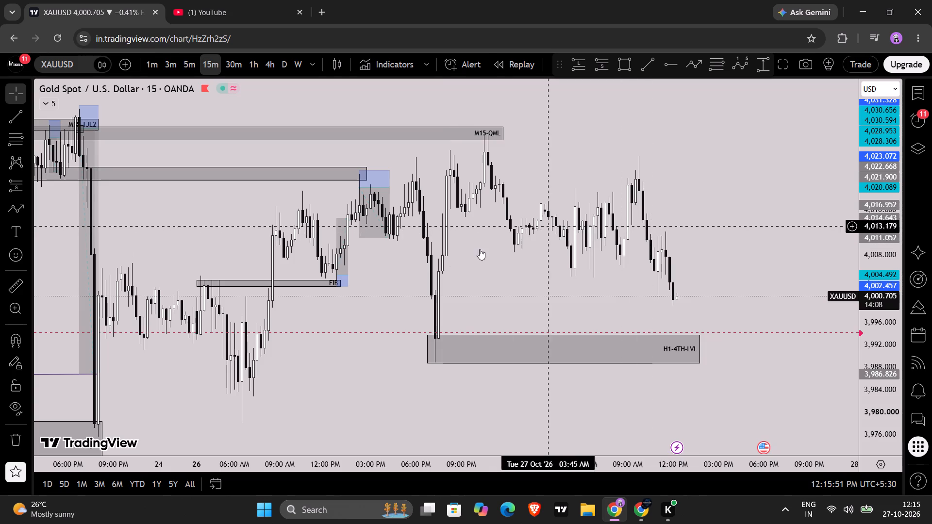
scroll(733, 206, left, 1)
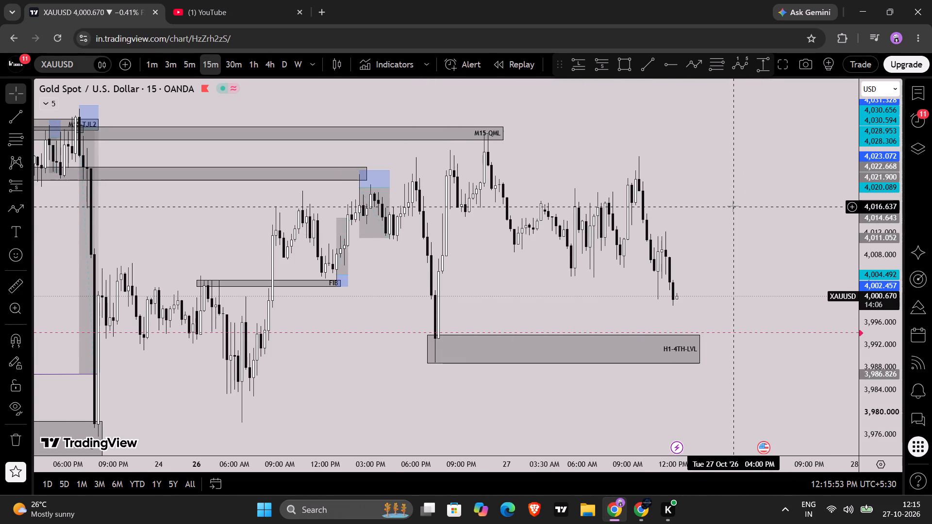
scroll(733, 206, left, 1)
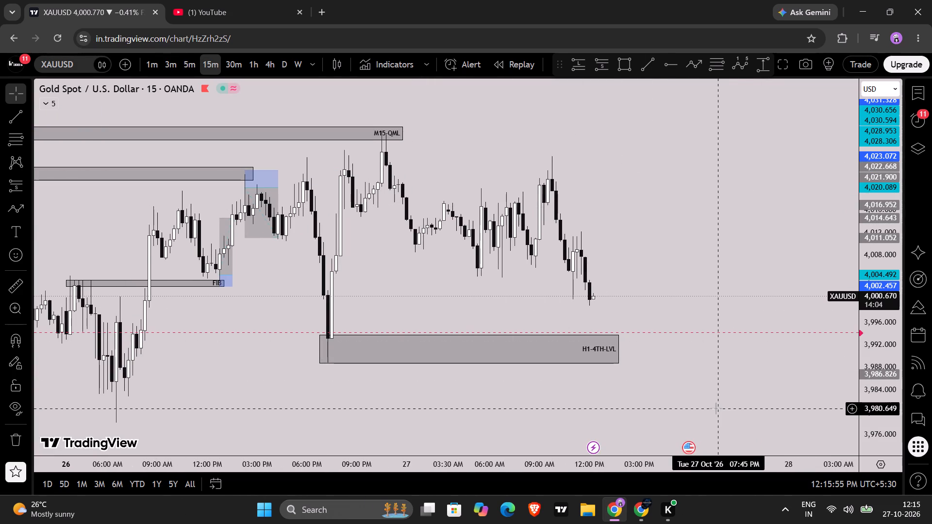